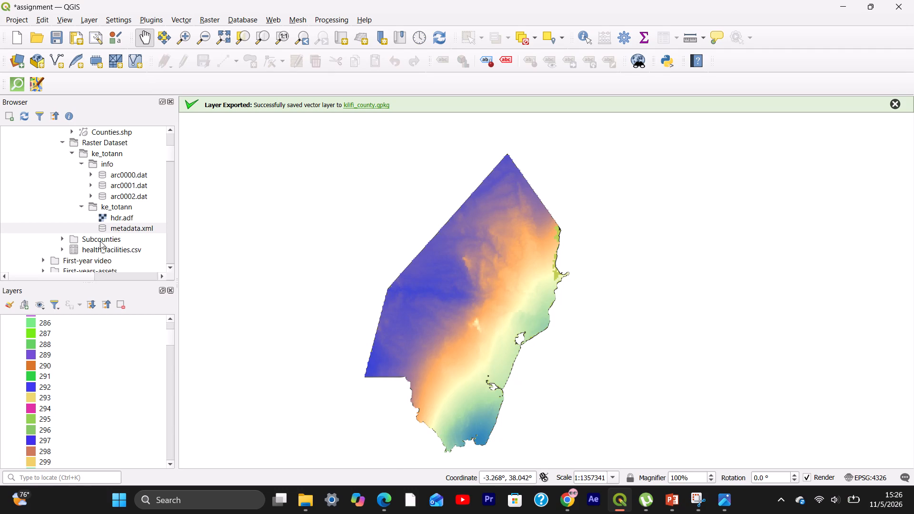
# Create a new print layout titled "Kilifi Rainfall map" and maximize its window.
pyautogui.click(17, 19)
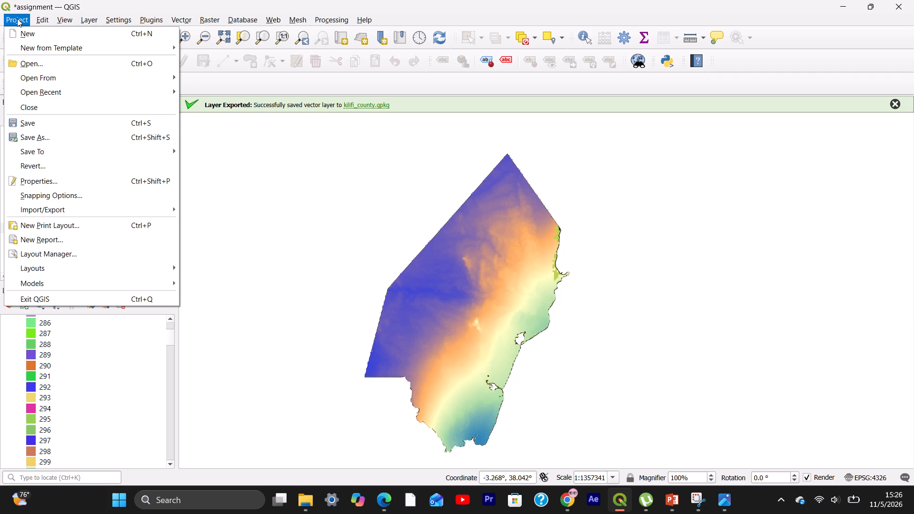
pyautogui.click(92, 227)
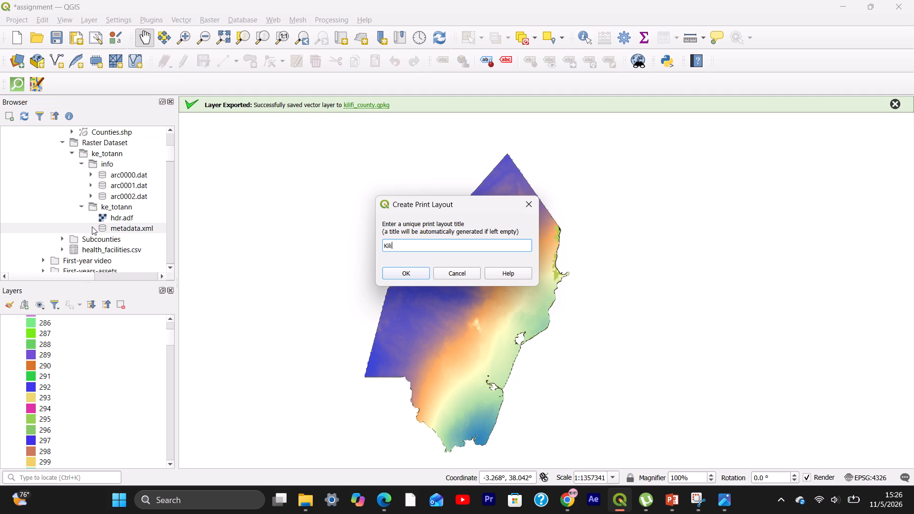
pyautogui.press('BackSpace')
pyautogui.write('fu')
pyautogui.press('BackSpace')
pyautogui.write('i')
pyautogui.press('space')
pyautogui.write('ain')
pyautogui.write('fall map')
pyautogui.click(406, 271)
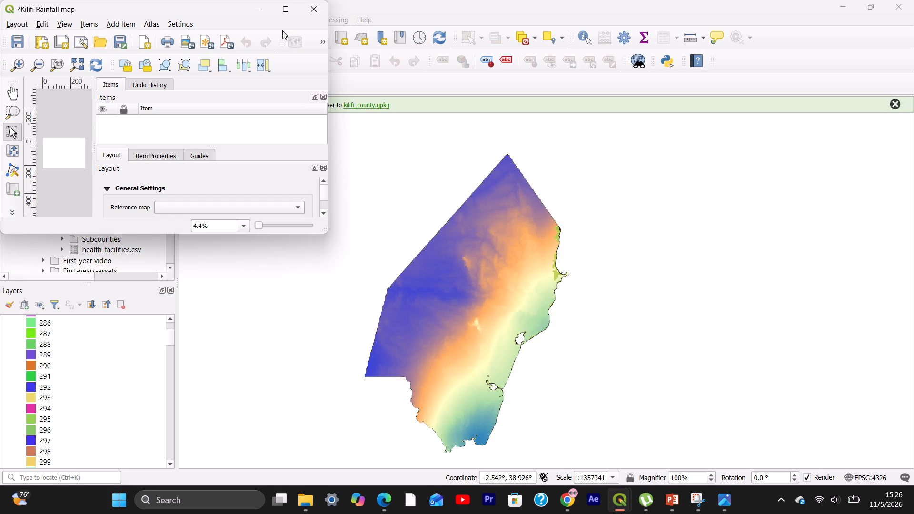
pyautogui.moveTo(216, 7); pyautogui.dragTo(317, 88)
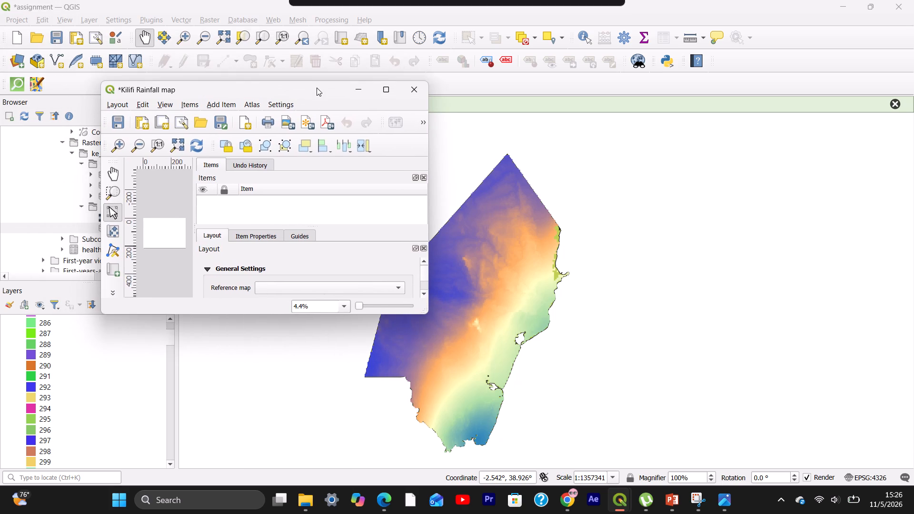
pyautogui.click(391, 89)
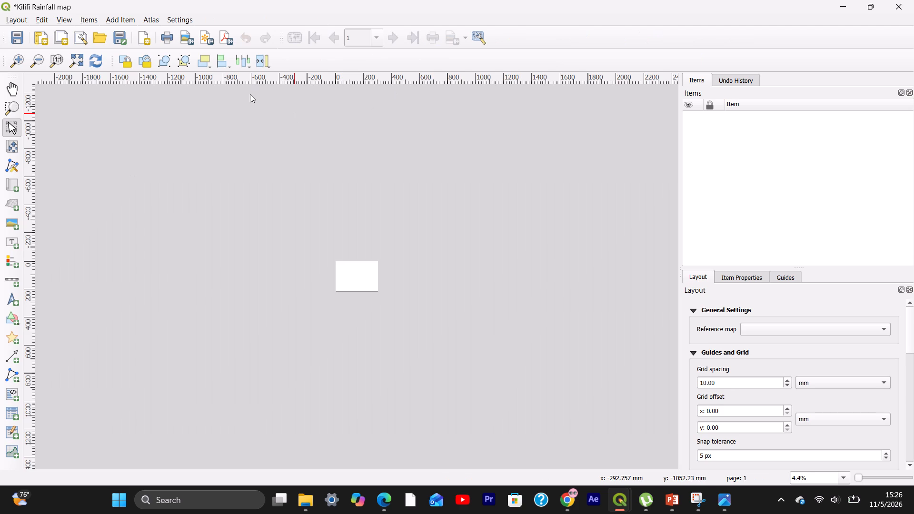
# Add a map item about 4200 mm wide to the layout, extending well beyond the page on all sides.
pyautogui.click(227, 69)
pyautogui.click(118, 18)
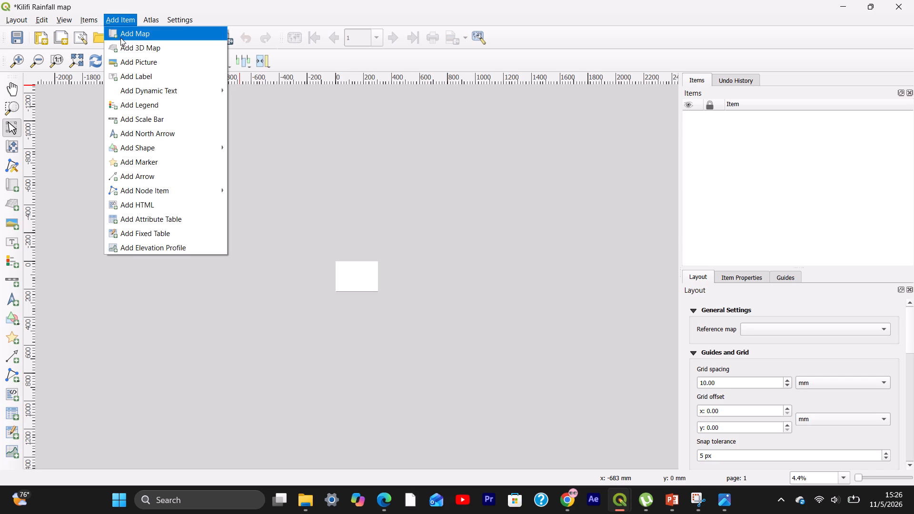
pyautogui.click(120, 38)
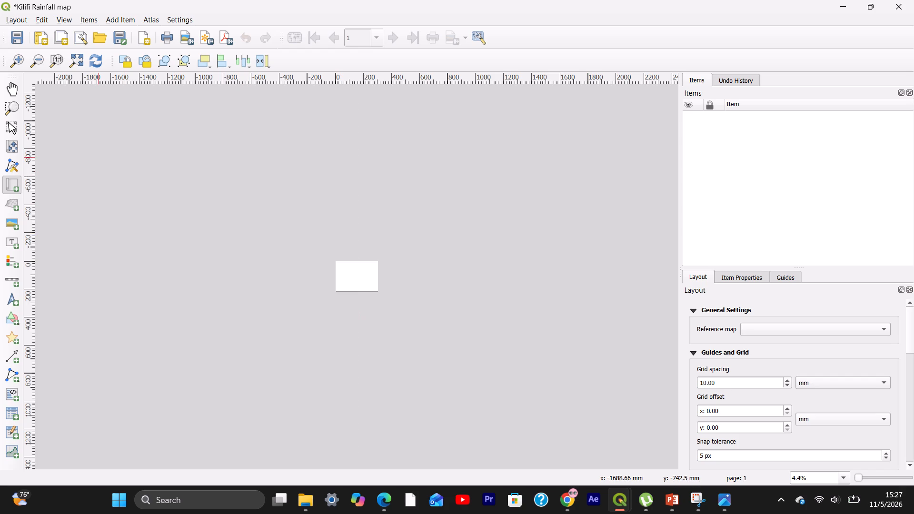
pyautogui.moveTo(67, 119); pyautogui.dragTo(606, 454)
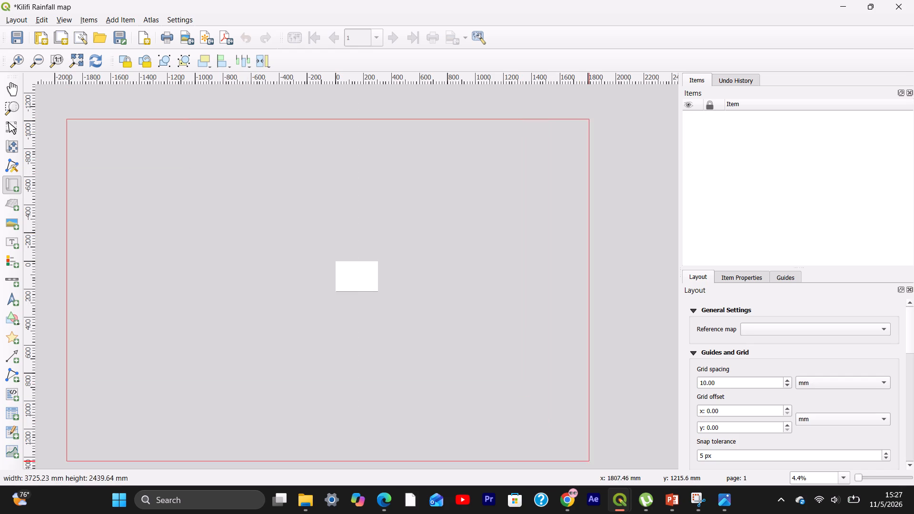
pyautogui.moveTo(606, 454); pyautogui.dragTo(659, 458)
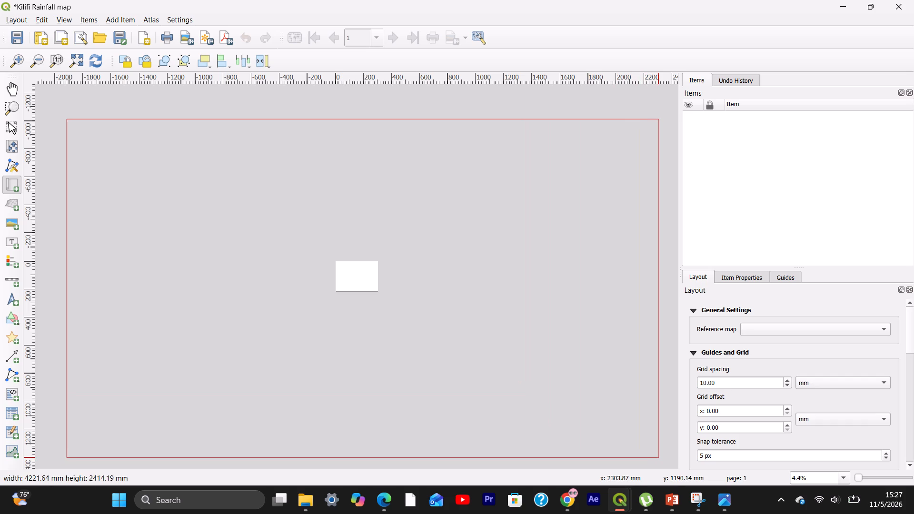
pyautogui.moveTo(659, 458); pyautogui.dragTo(656, 447)
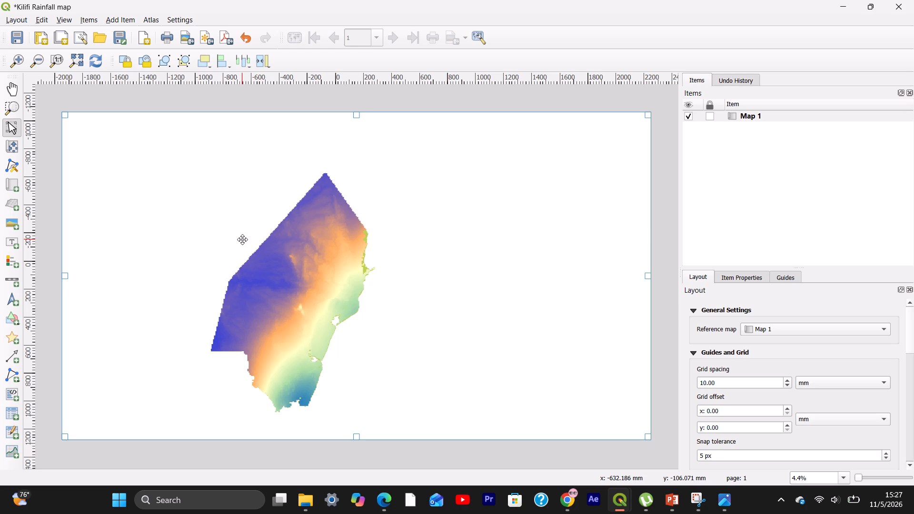
# Add a label about 940 mm wide and 150 mm high just above the map item's upper-left corner.
pyautogui.click(126, 20)
pyautogui.click(130, 76)
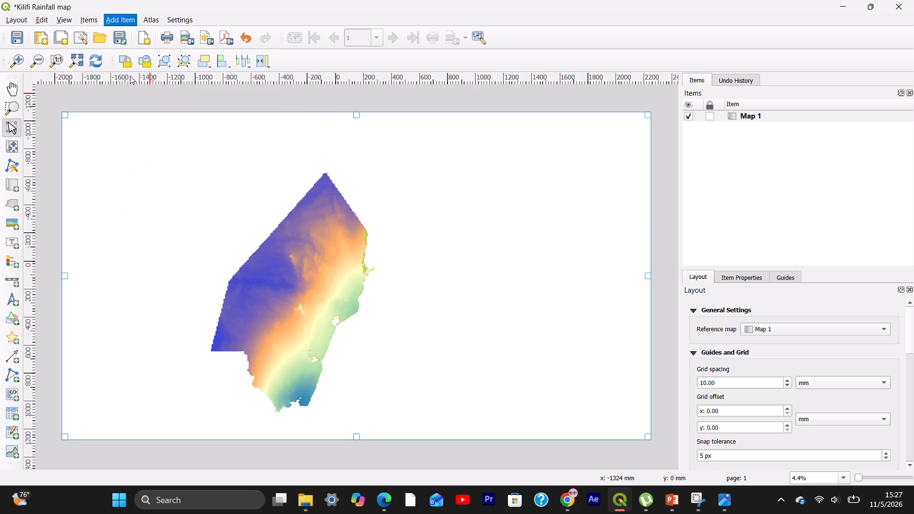
pyautogui.click(121, 17)
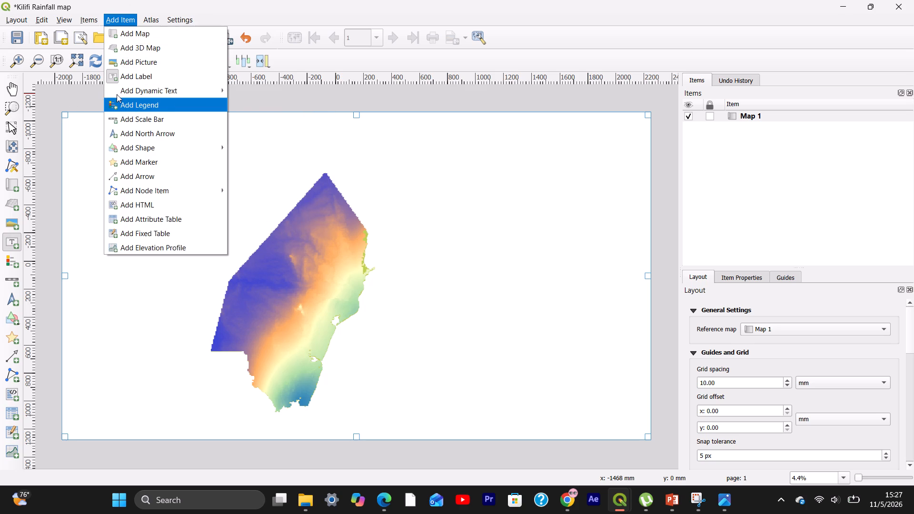
pyautogui.click(141, 80)
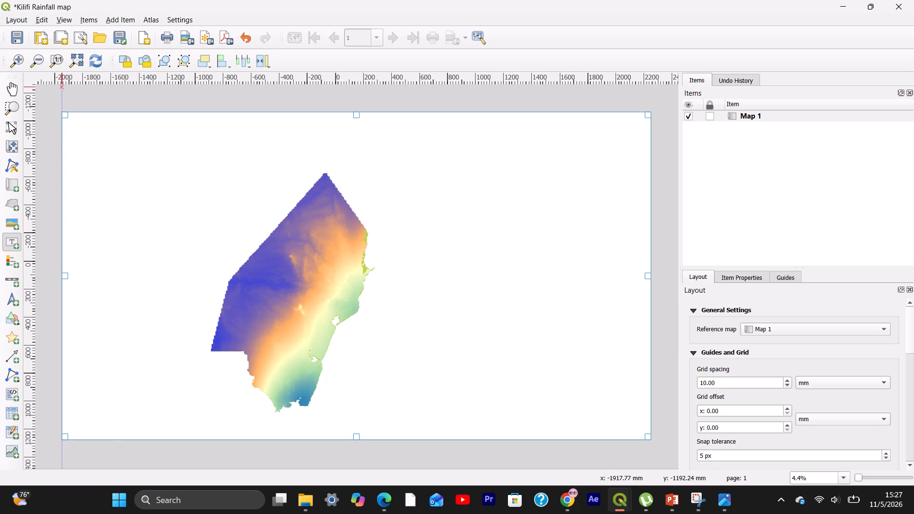
pyautogui.moveTo(64, 87); pyautogui.dragTo(188, 110)
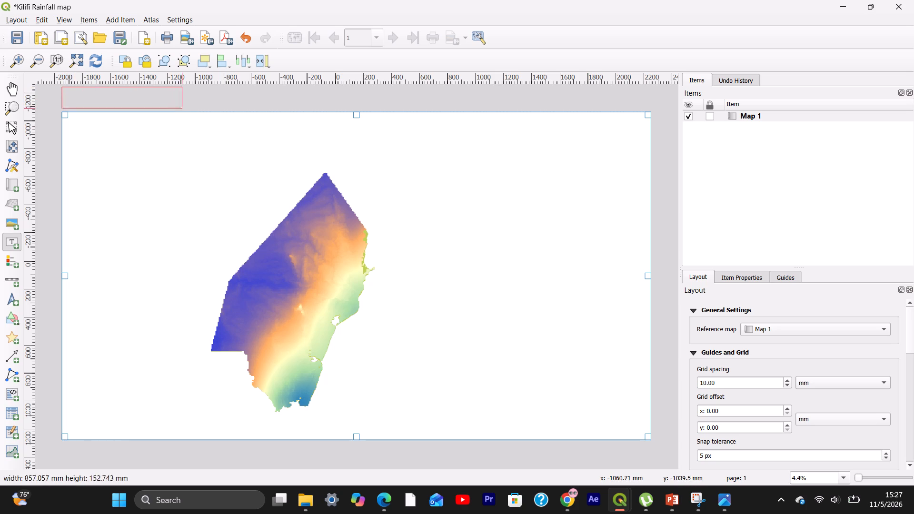
pyautogui.moveTo(188, 110); pyautogui.dragTo(194, 108)
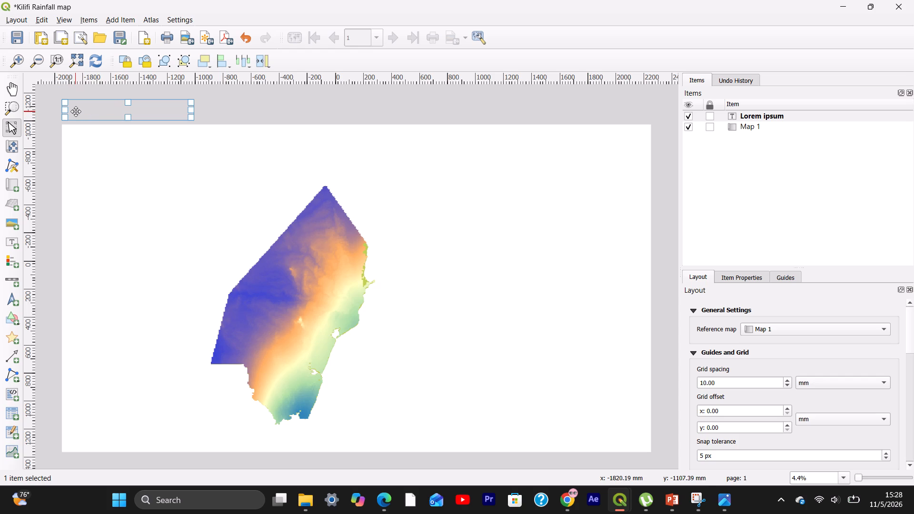
# Rename the new label item as "Average Annual Rainfall in Kilifi County".
pyautogui.click(92, 18)
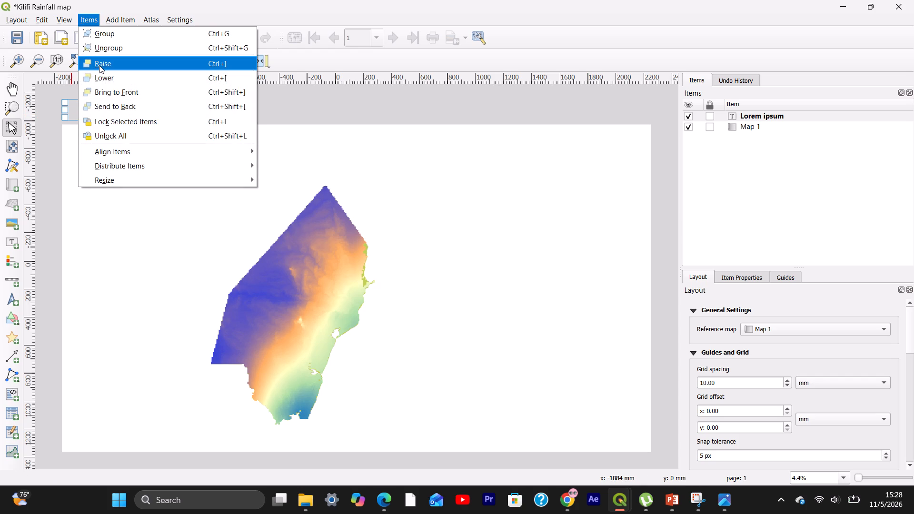
pyautogui.click(72, 114)
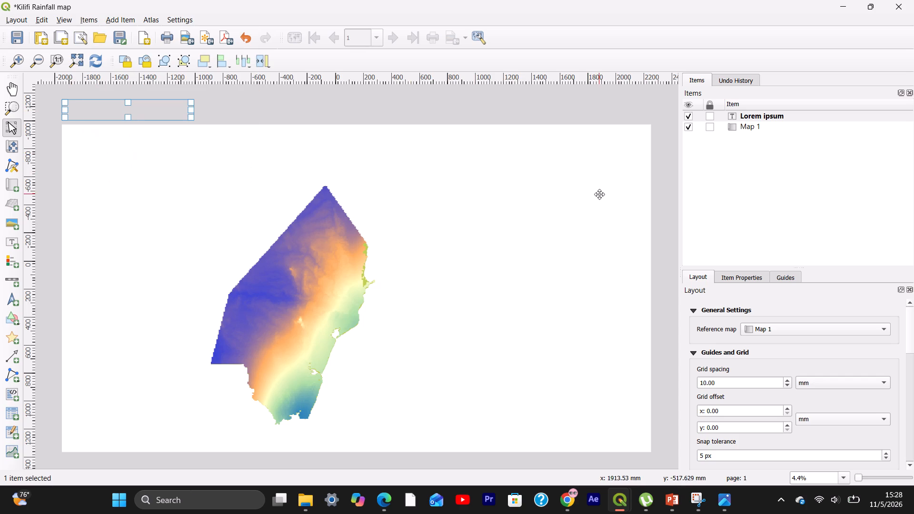
pyautogui.click(697, 82)
pyautogui.doubleClick(763, 119)
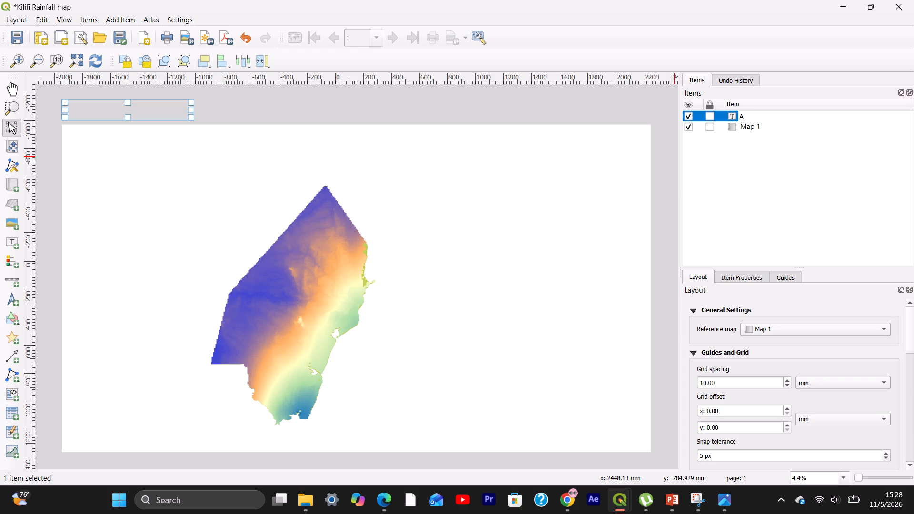
pyautogui.write('nn')
pyautogui.press('BackSpace')
pyautogui.press('BackSpace')
pyautogui.write('verage')
pyautogui.press('space')
pyautogui.press('BackSpace')
pyautogui.press('space')
pyautogui.write('ounty')
pyautogui.press('Return')
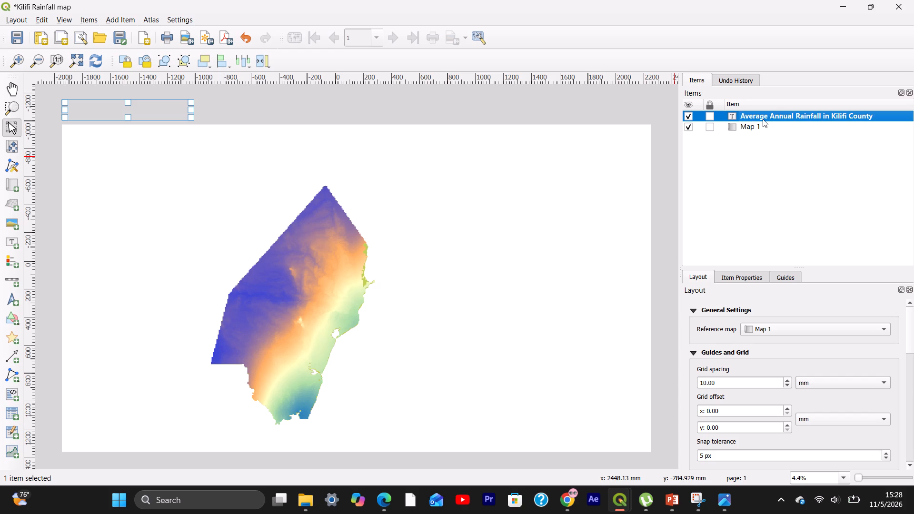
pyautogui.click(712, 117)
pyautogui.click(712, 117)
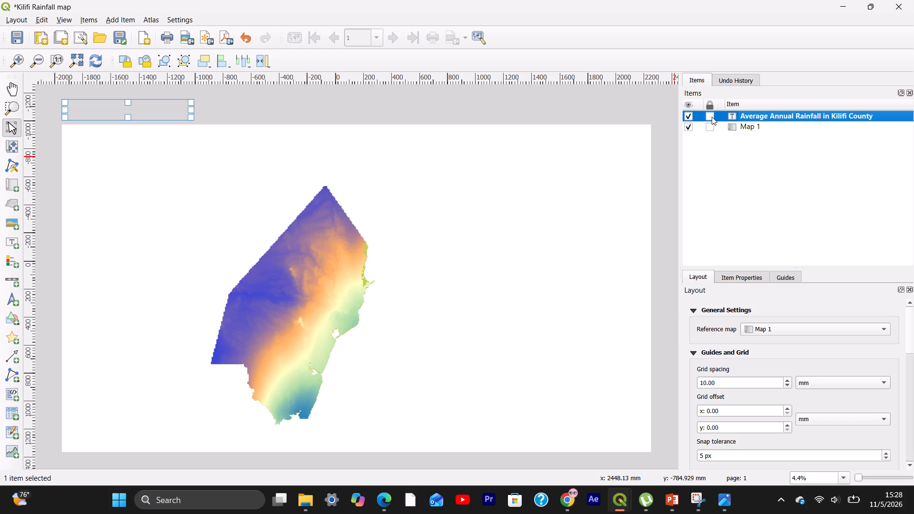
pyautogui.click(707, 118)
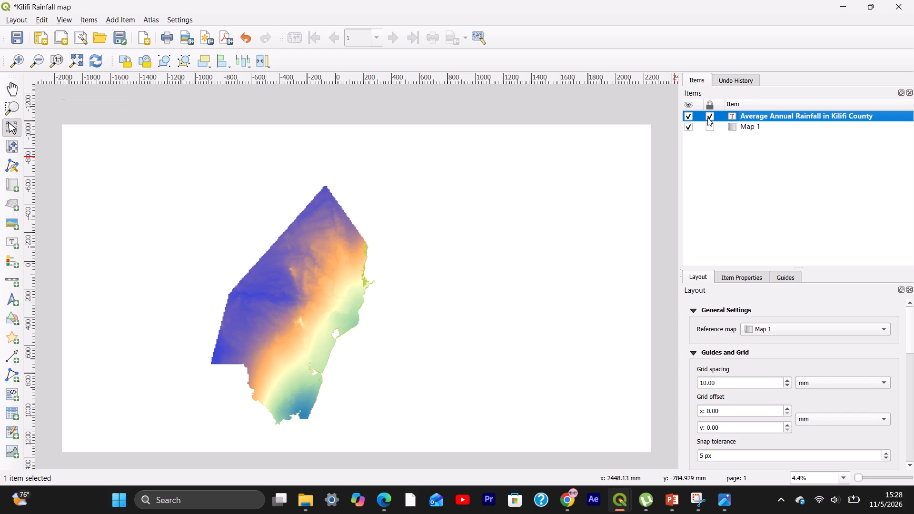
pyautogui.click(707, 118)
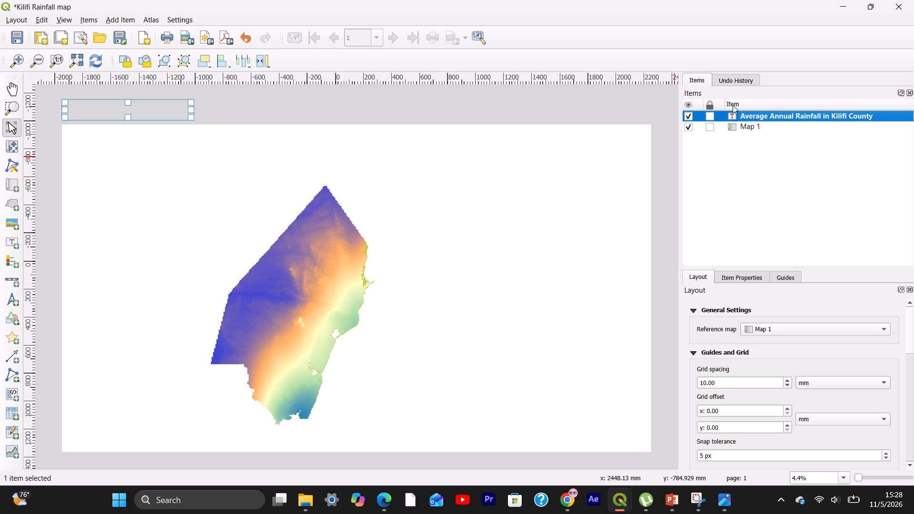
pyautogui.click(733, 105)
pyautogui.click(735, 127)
# Move the "Average Annual Rainfall in Kilifi County" label down to just inside the map item's upper-left corner.
pyautogui.click(745, 115)
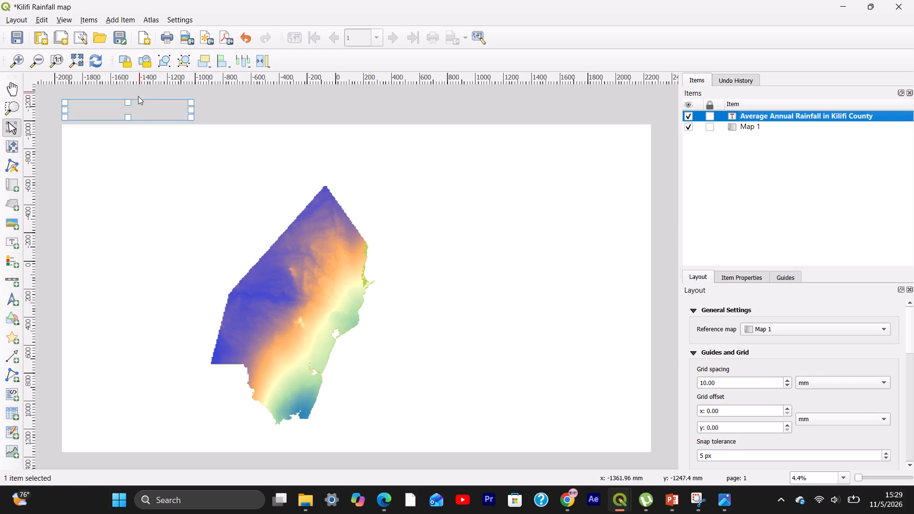
pyautogui.moveTo(131, 111); pyautogui.dragTo(133, 150)
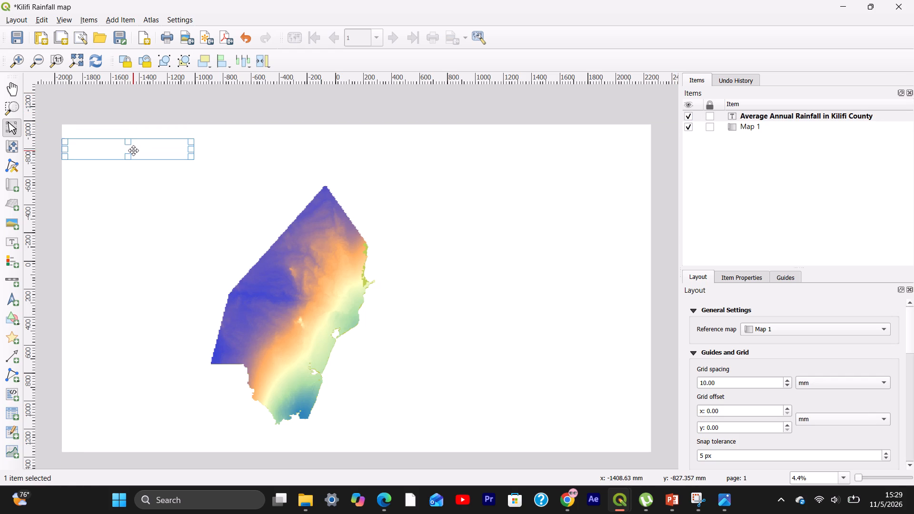
# Move the "Average Annual Rainfall in Kilifi County" label up slightly, close to the map item's top edge.
pyautogui.moveTo(133, 150); pyautogui.dragTo(136, 142)
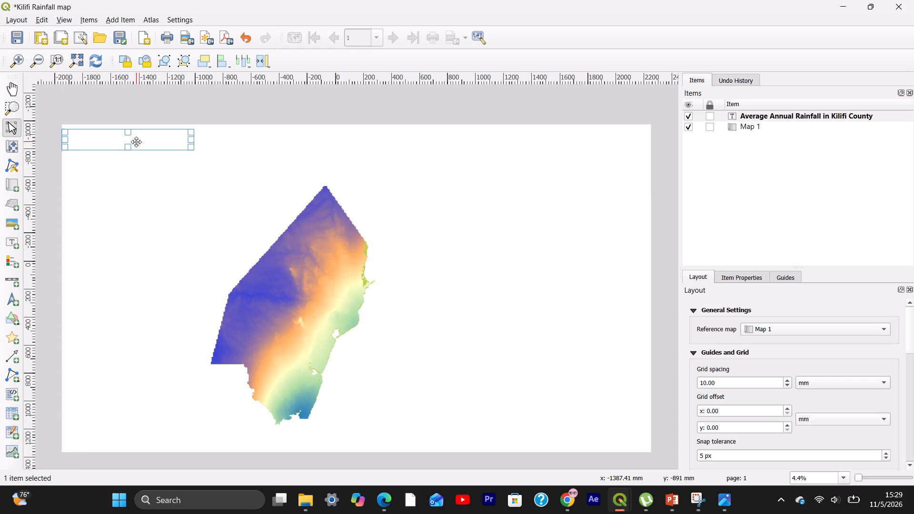
pyautogui.rightClick(136, 142)
pyautogui.click(126, 143)
pyautogui.doubleClick(146, 138)
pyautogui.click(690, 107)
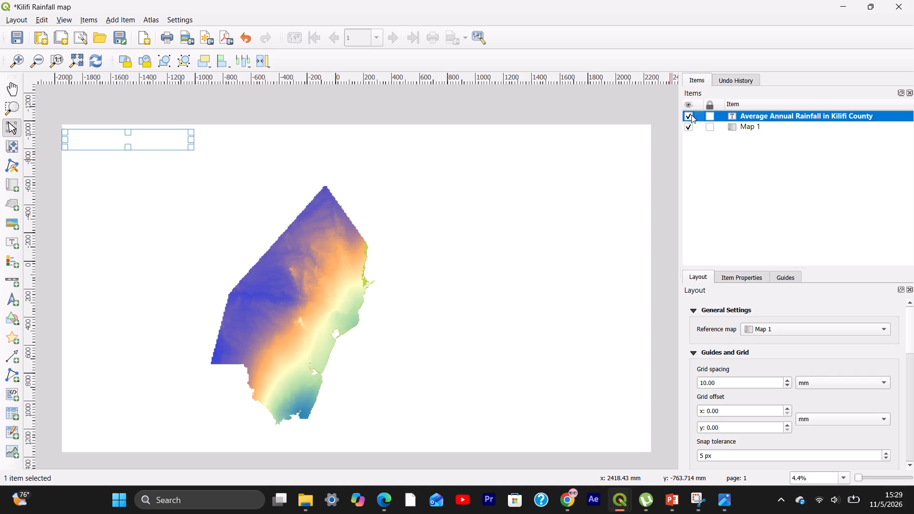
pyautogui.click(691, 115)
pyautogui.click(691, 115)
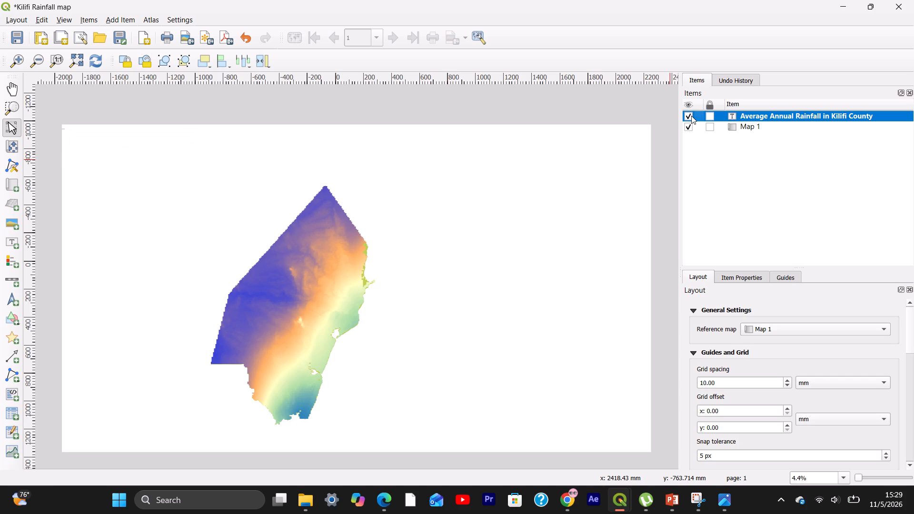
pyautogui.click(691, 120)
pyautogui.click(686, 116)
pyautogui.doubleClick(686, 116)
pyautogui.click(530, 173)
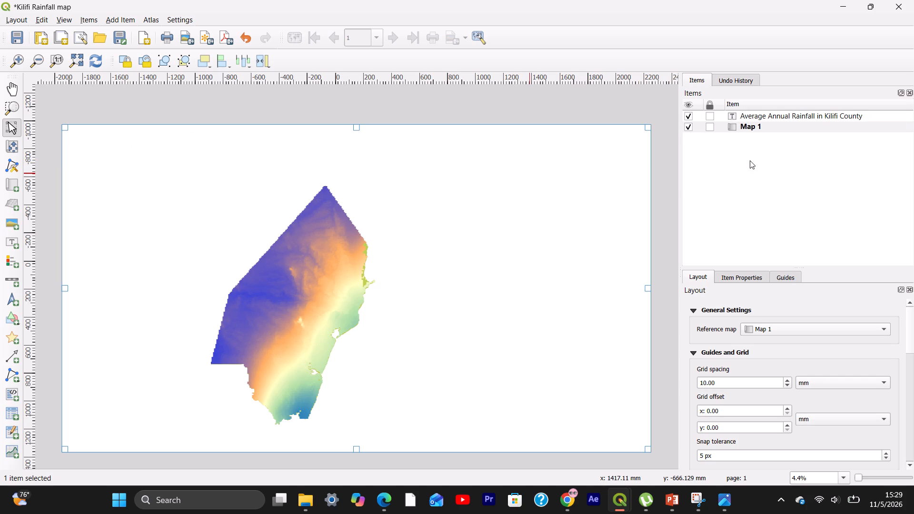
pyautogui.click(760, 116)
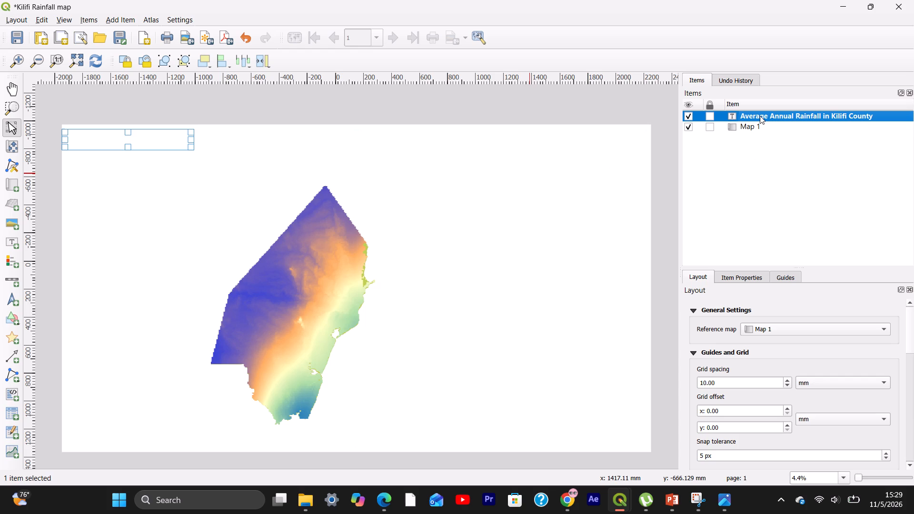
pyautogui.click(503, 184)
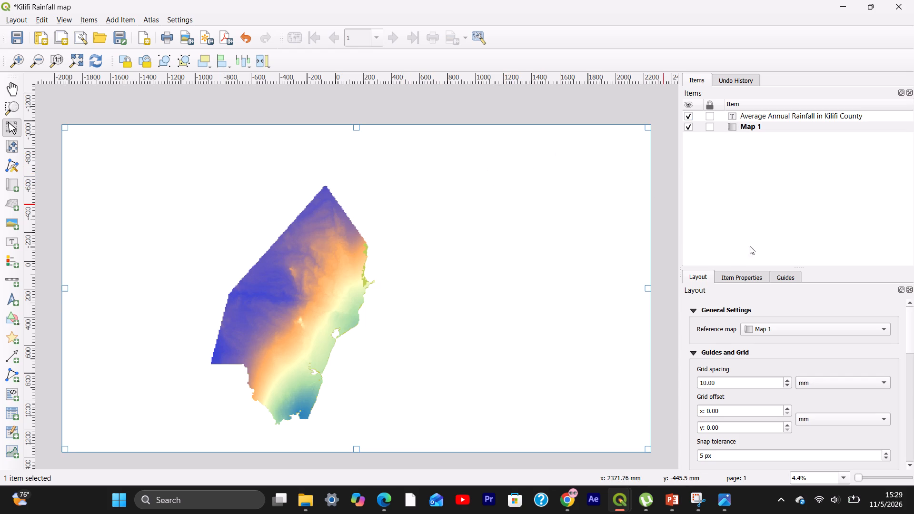
# Replace the title label's placeholder text with "Average Annual Rainfall in Kilifi County".
pyautogui.click(746, 114)
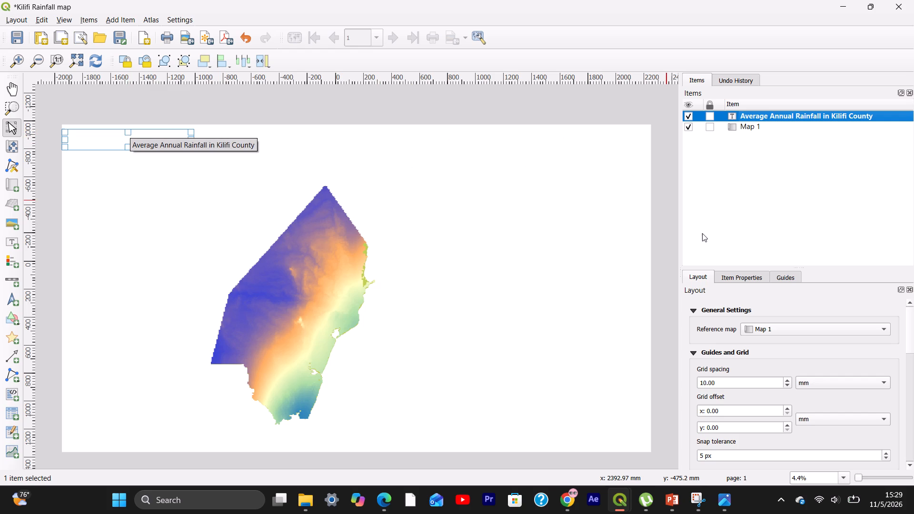
pyautogui.click(729, 274)
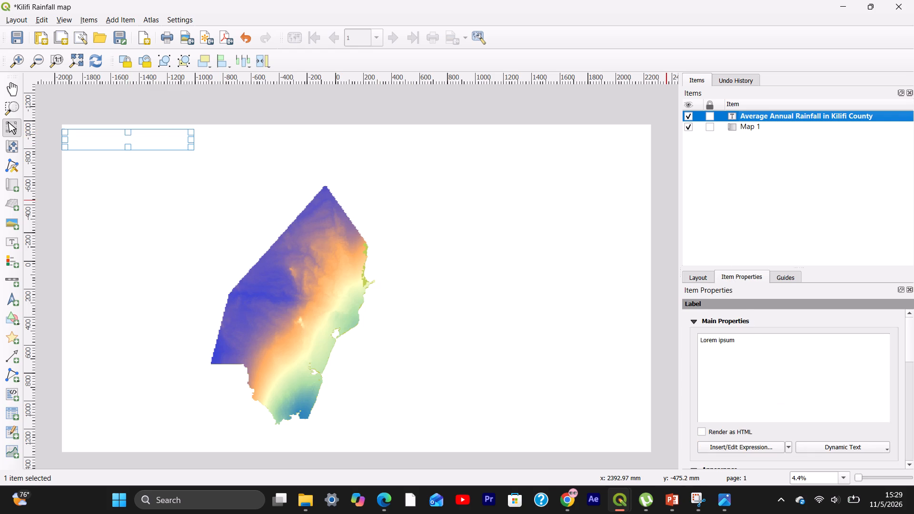
pyautogui.click(746, 340)
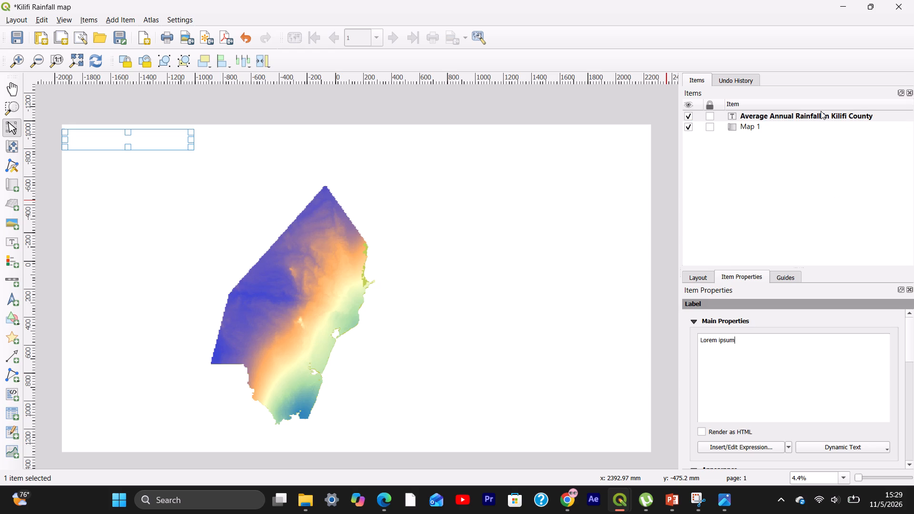
pyautogui.click(821, 111)
pyautogui.moveTo(741, 343); pyautogui.dragTo(726, 336)
pyautogui.moveTo(726, 336); pyautogui.dragTo(645, 333)
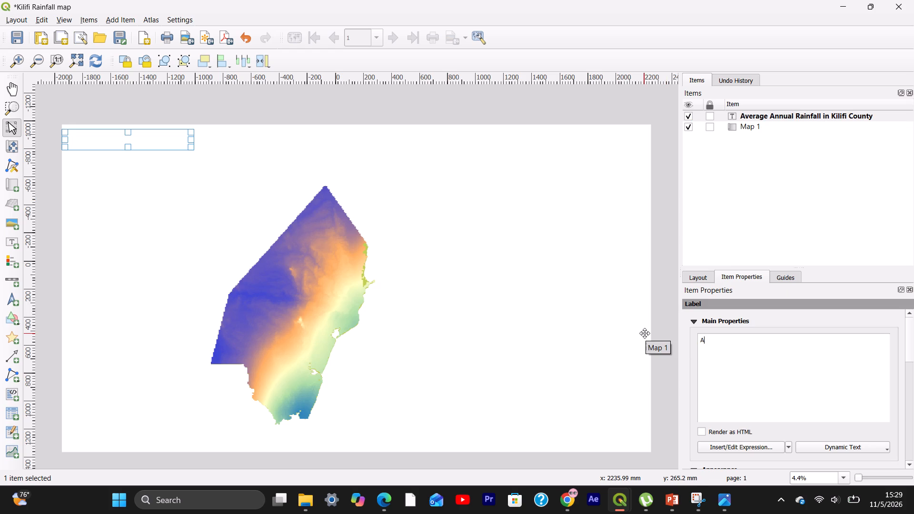
pyautogui.write('verage')
pyautogui.press('space')
pyautogui.write('nnula')
pyautogui.press('BackSpace')
pyautogui.press('BackSpace')
pyautogui.write('al')
pyautogui.press('space')
pyautogui.write('ainfall in')
pyautogui.press('space')
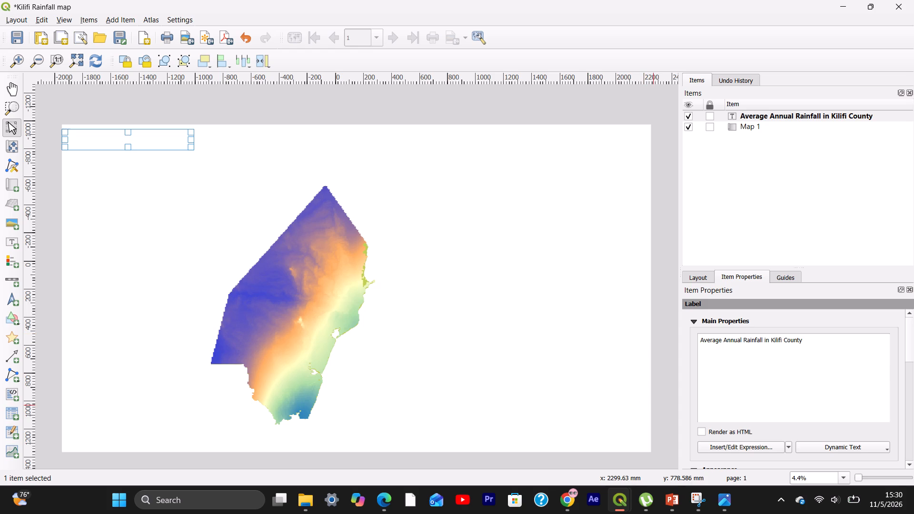
# Set the title label's font size to 150 points.
pyautogui.scroll(-1, 740, 410)
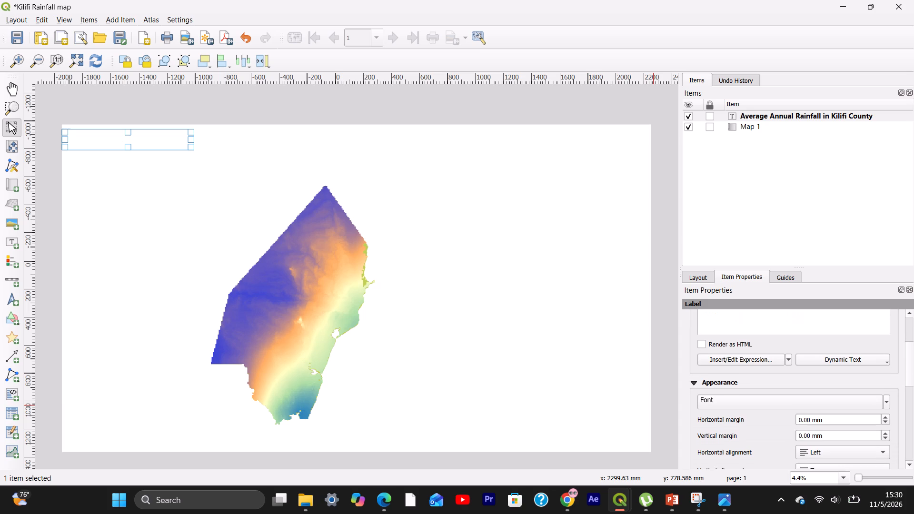
pyautogui.scroll(-1, 740, 410)
pyautogui.click(737, 383)
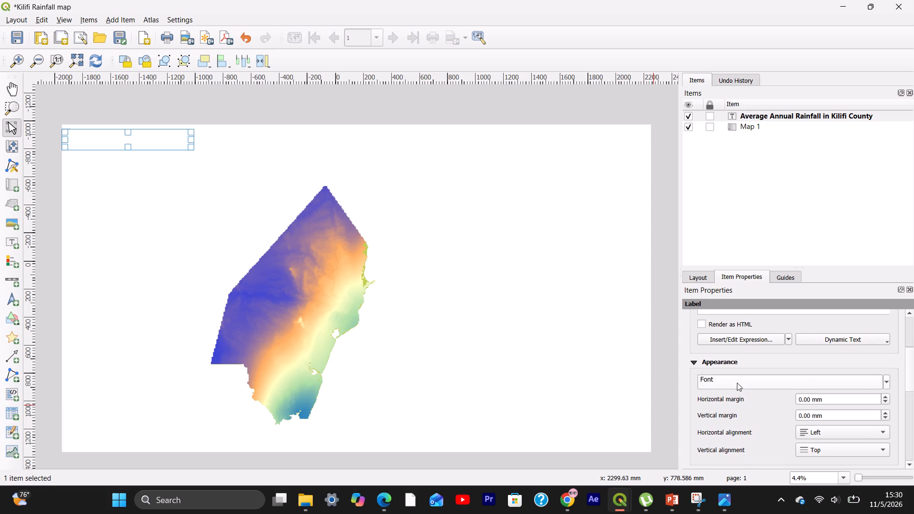
pyautogui.scroll(-1, 737, 383)
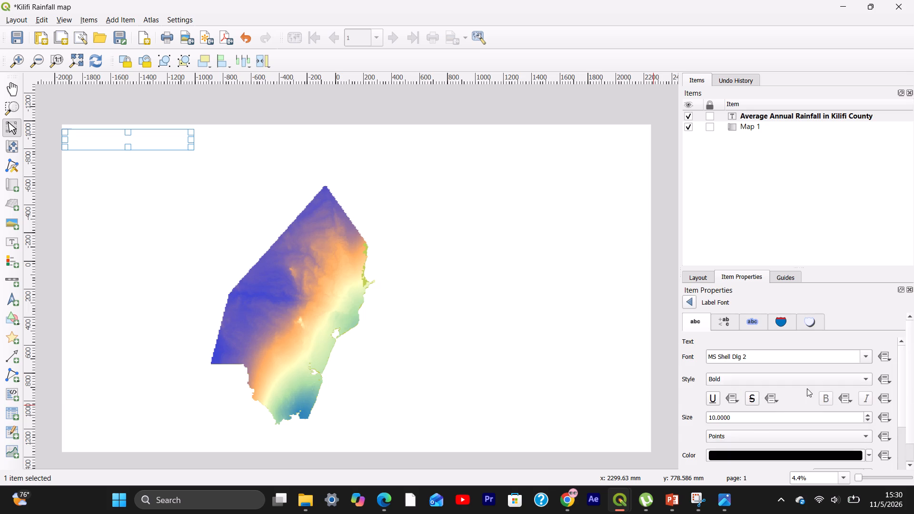
pyautogui.scroll(-1, 749, 424)
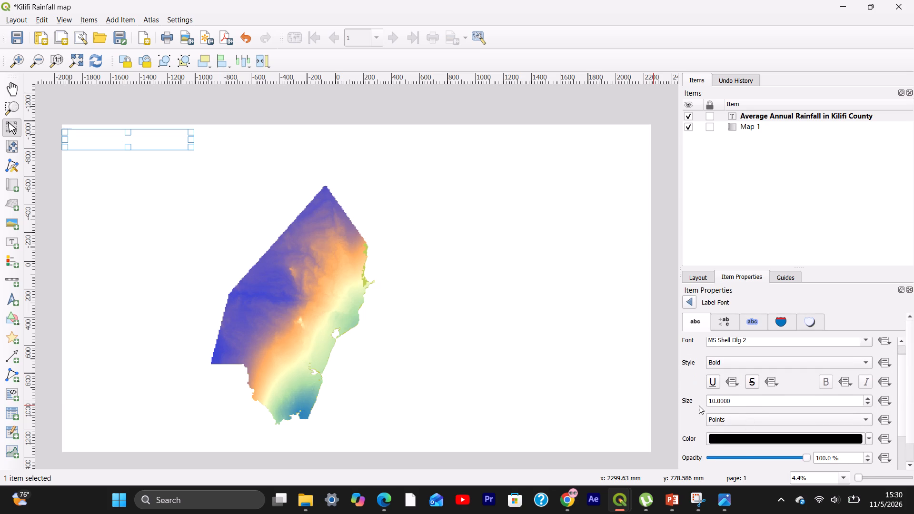
pyautogui.tripleClick(868, 398)
pyautogui.tripleClick(868, 398)
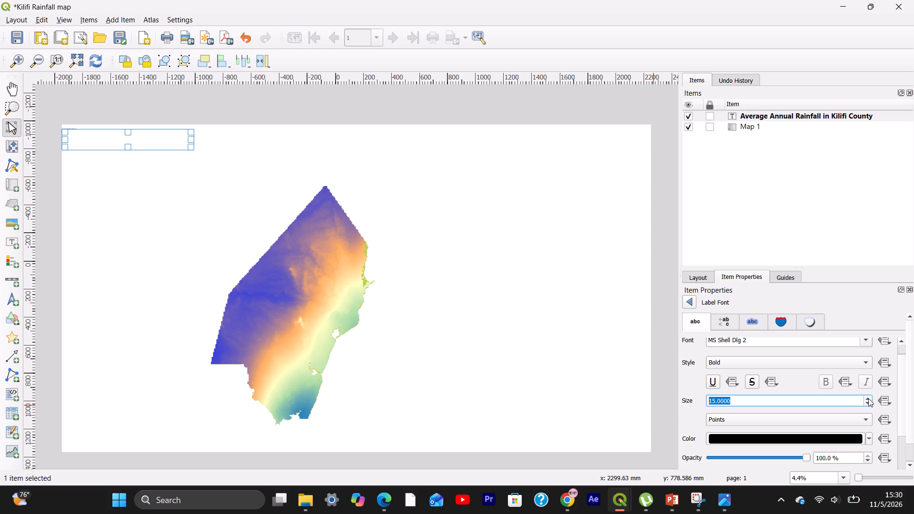
pyautogui.click(868, 398)
pyautogui.click(868, 398)
pyautogui.click(868, 398)
pyautogui.click(868, 398)
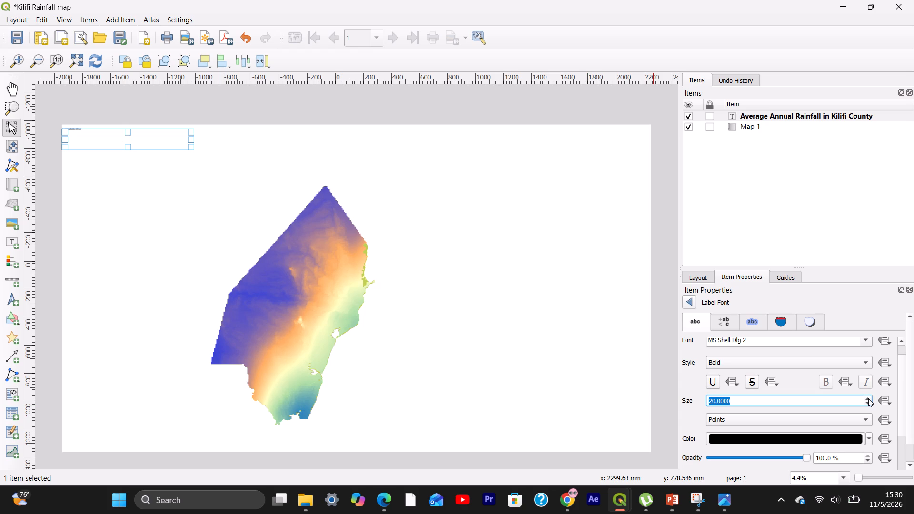
pyautogui.click(868, 398)
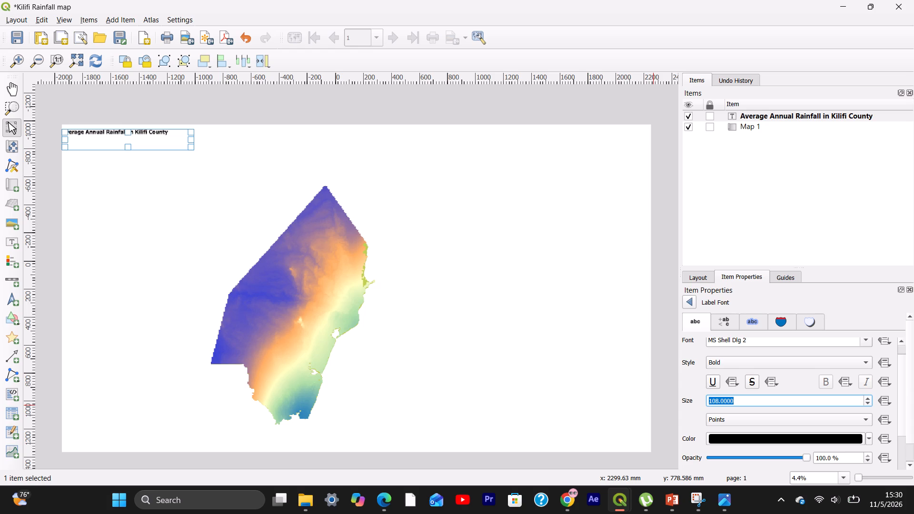
pyautogui.write('200')
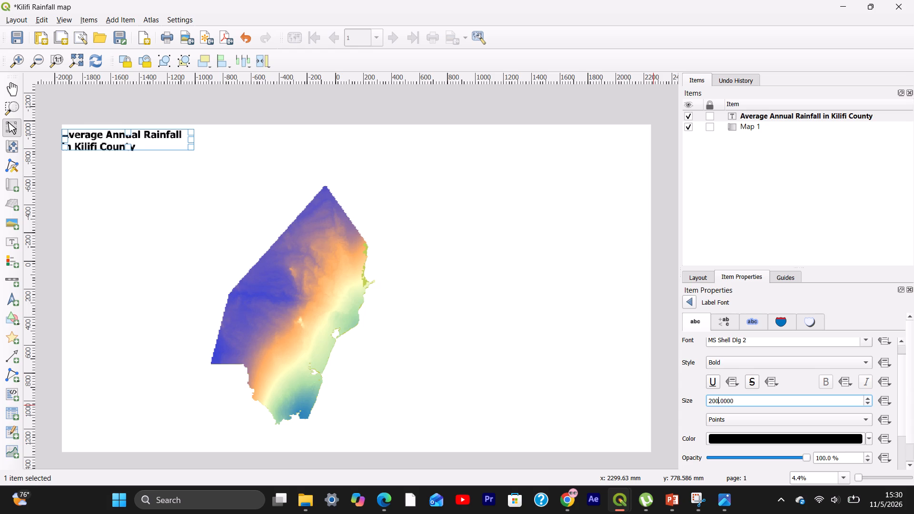
pyautogui.hotkey('ctrl', 'a')
pyautogui.write('15')
pyautogui.press('0')
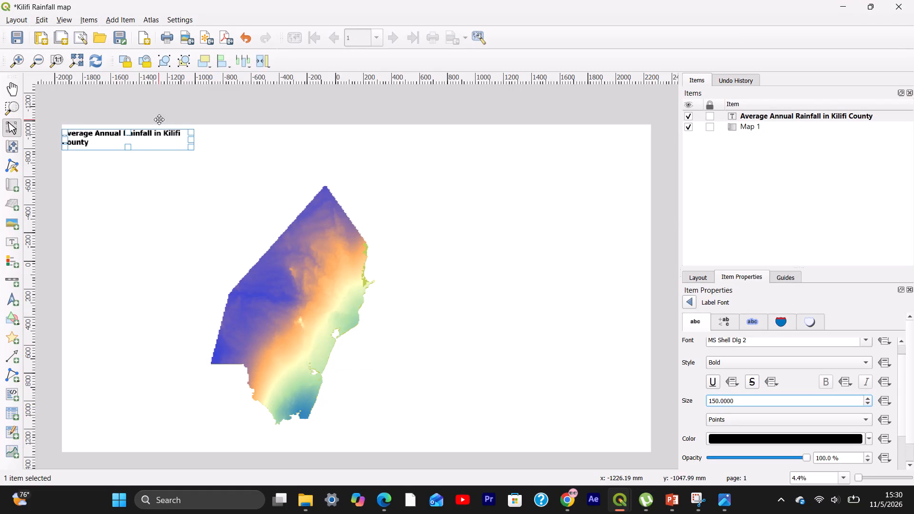
# Resize the title label's frame to only slightly wider than its original width, keeping its height.
pyautogui.moveTo(194, 138); pyautogui.dragTo(211, 137)
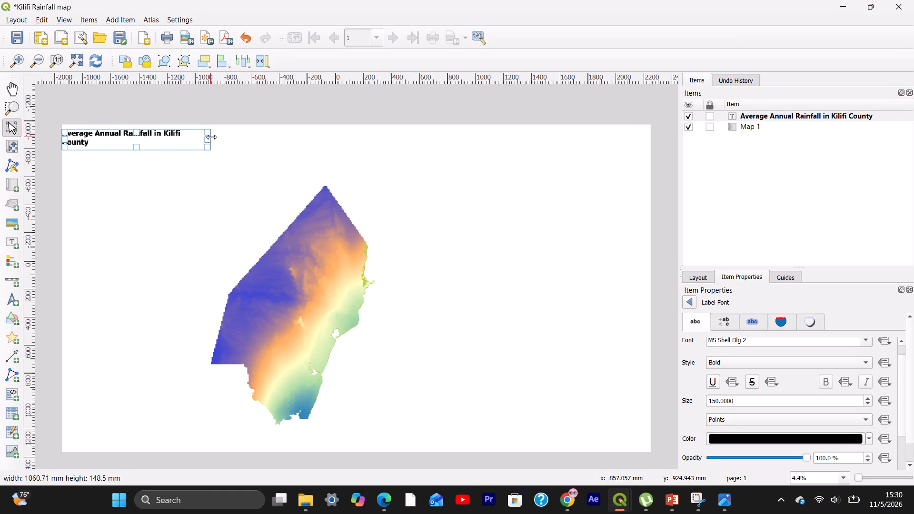
pyautogui.moveTo(211, 137); pyautogui.dragTo(277, 135)
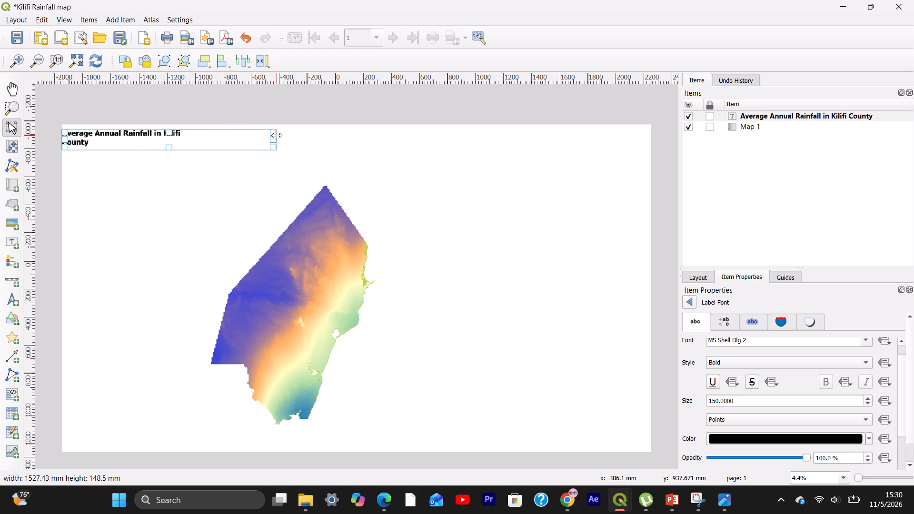
pyautogui.moveTo(277, 135); pyautogui.dragTo(197, 132)
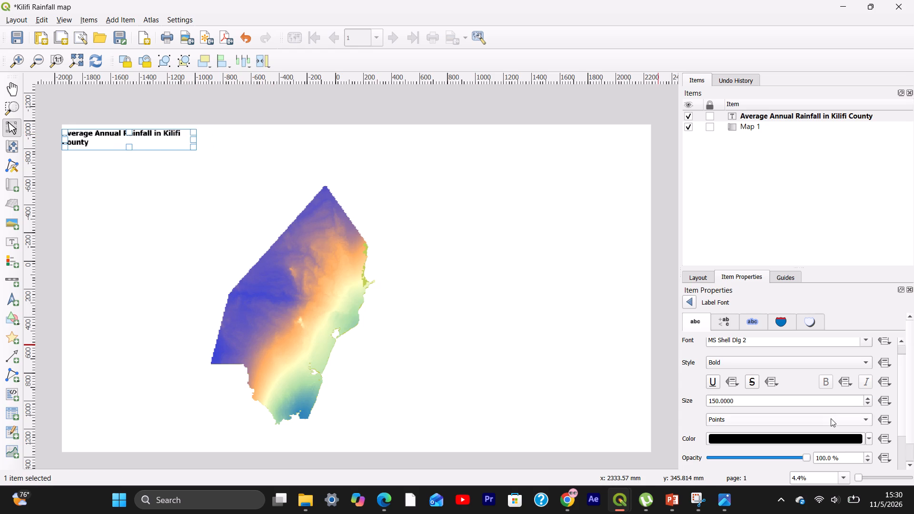
# Increase the title label's font size to 184 points.
pyautogui.tripleClick(866, 400)
pyautogui.tripleClick(866, 400)
pyautogui.tripleClick(866, 400)
pyautogui.tripleClick(866, 400)
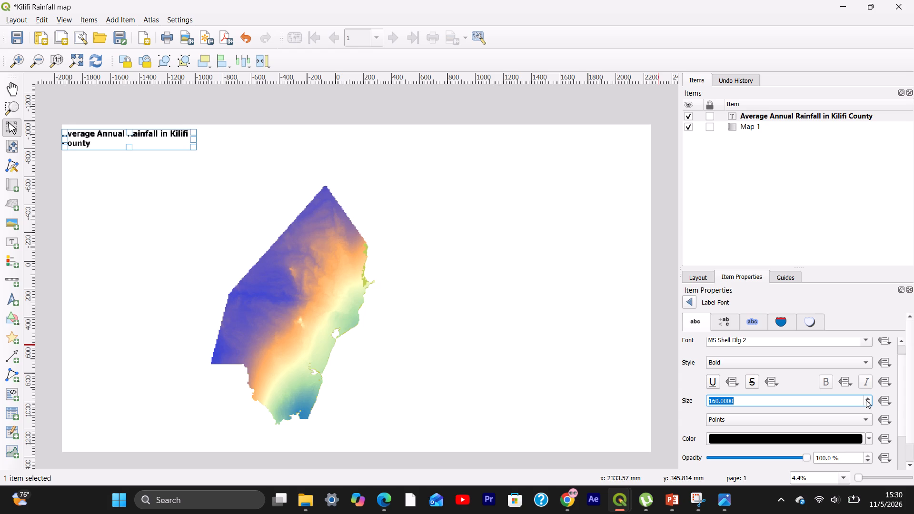
pyautogui.tripleClick(866, 400)
pyautogui.tripleClick(866, 399)
pyautogui.tripleClick(866, 399)
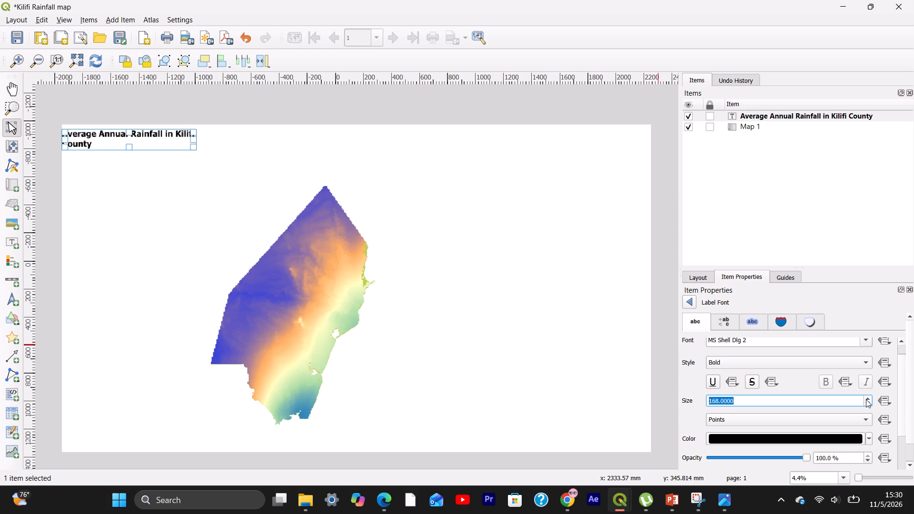
pyautogui.click(866, 399)
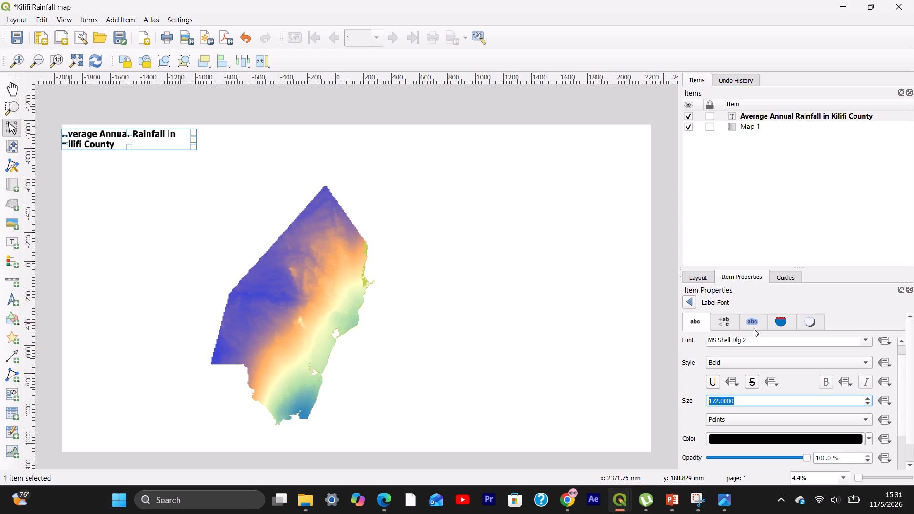
pyautogui.tripleClick(869, 398)
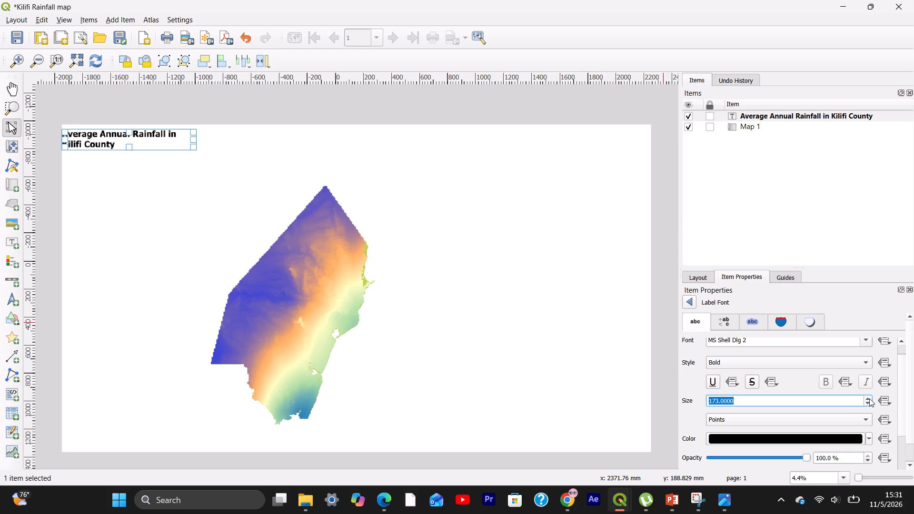
pyautogui.tripleClick(869, 398)
pyautogui.tripleClick(869, 398)
pyautogui.tripleClick(869, 398)
pyautogui.tripleClick(870, 398)
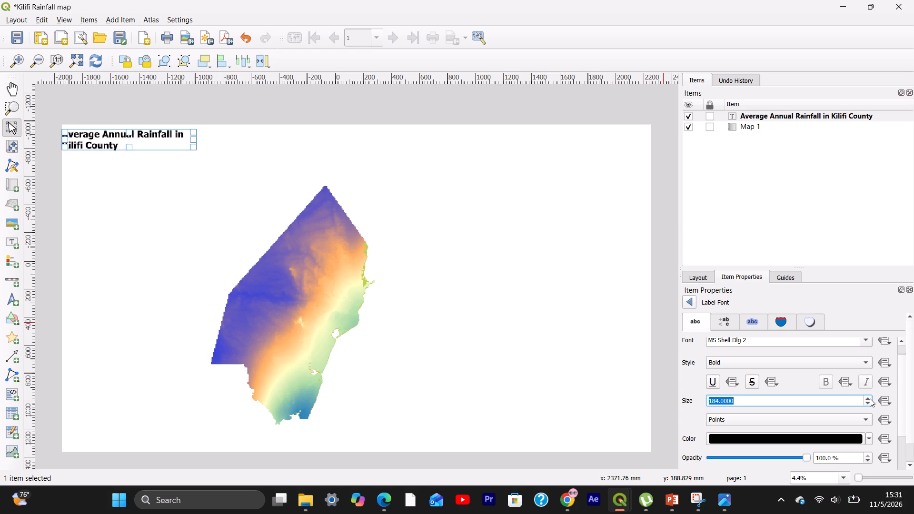
# Increase the title label's font size to 209 points.
pyautogui.tripleClick(870, 398)
pyautogui.tripleClick(870, 398)
pyautogui.tripleClick(870, 398)
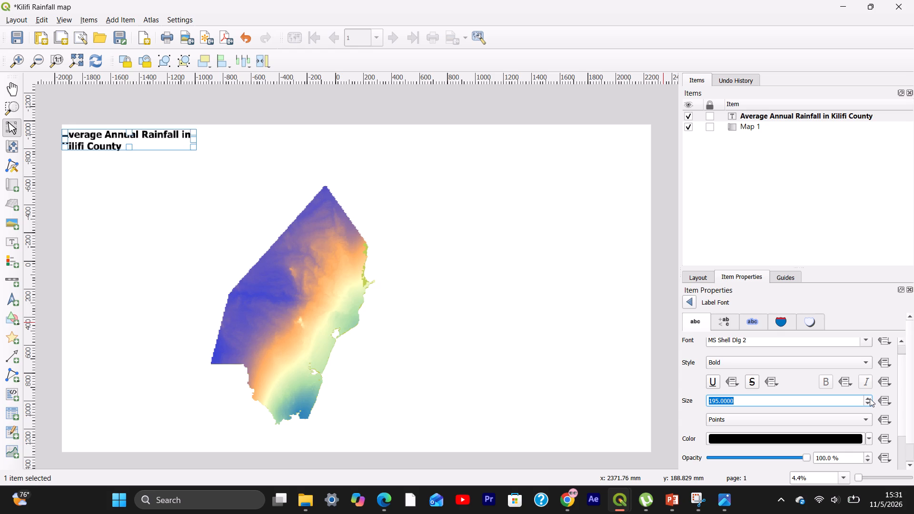
pyautogui.tripleClick(870, 398)
pyautogui.tripleClick(870, 398)
pyautogui.tripleClick(870, 398)
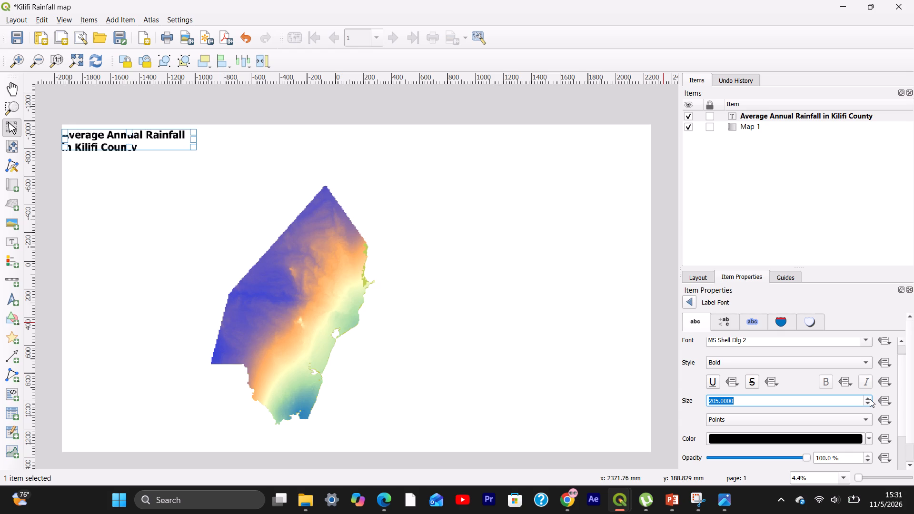
pyautogui.tripleClick(870, 399)
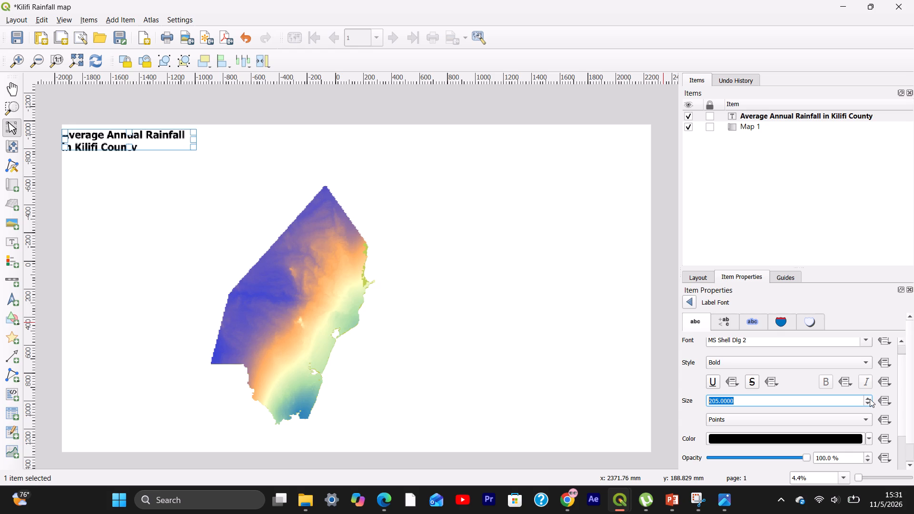
pyautogui.click(870, 399)
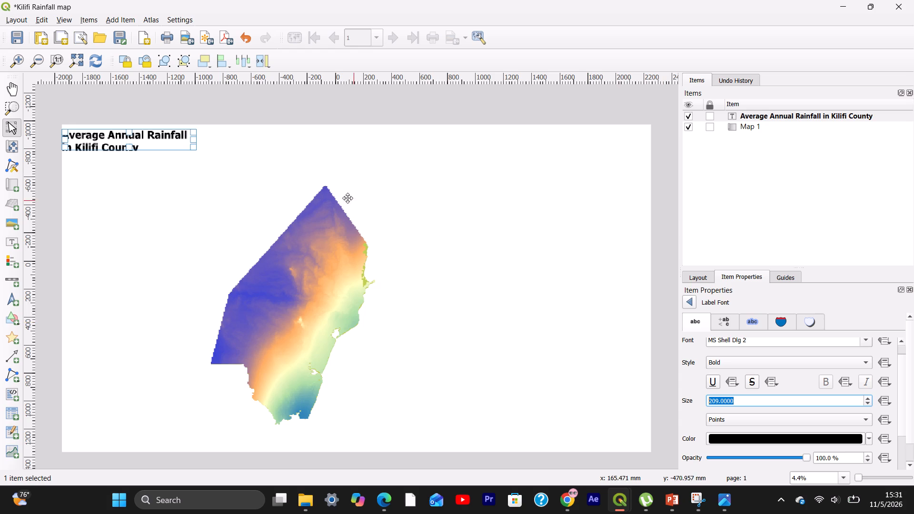
pyautogui.click(281, 162)
pyautogui.click(259, 115)
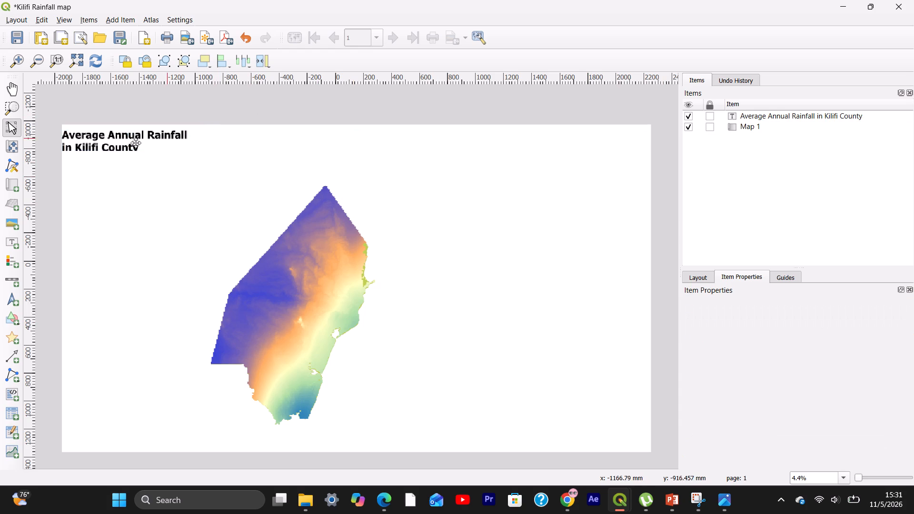
# Move the title label off the map page to just above its top edge.
pyautogui.click(135, 143)
pyautogui.moveTo(132, 143); pyautogui.dragTo(140, 141)
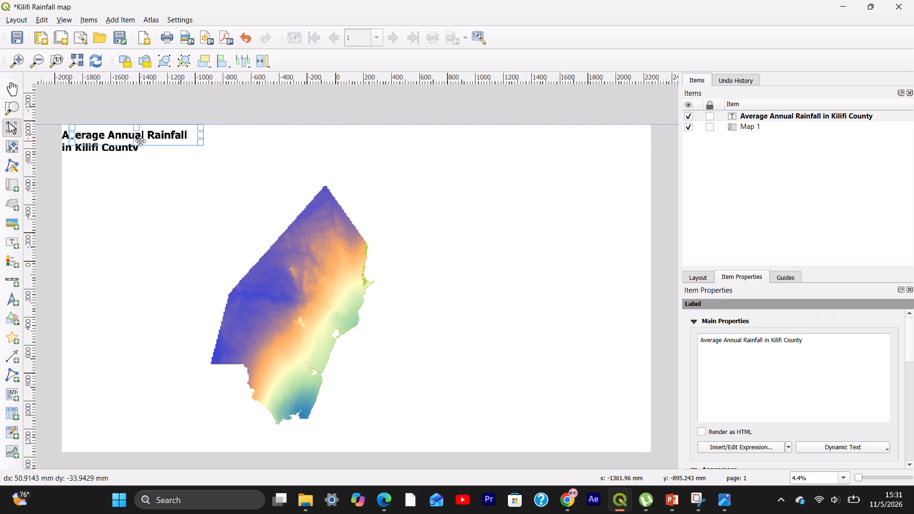
pyautogui.moveTo(140, 141); pyautogui.dragTo(142, 119)
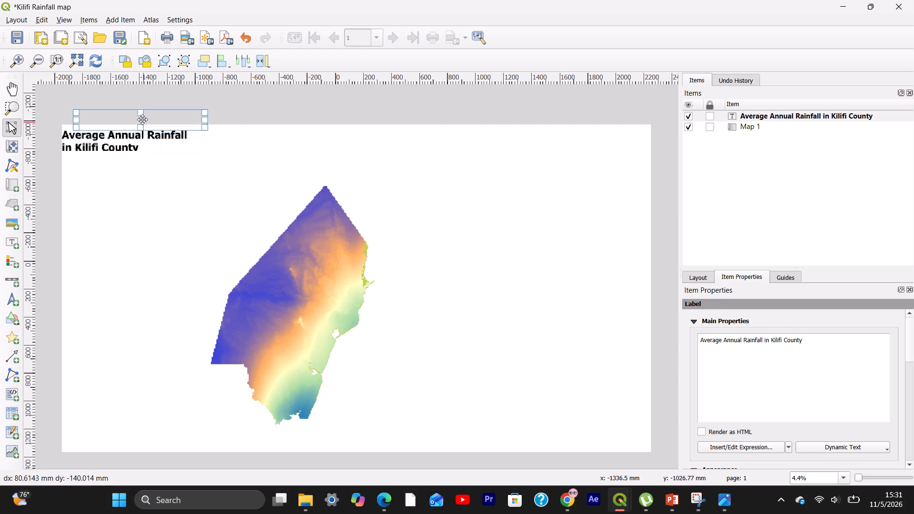
pyautogui.moveTo(142, 119); pyautogui.dragTo(142, 113)
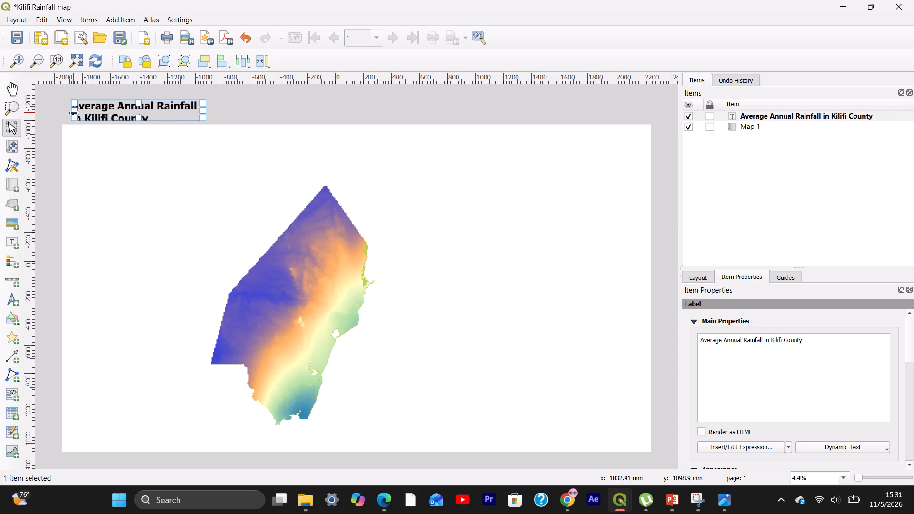
# Enlarge the title label's frame and align its left edge with the page's left edge and its bottom with the page's top.
pyautogui.moveTo(75, 118); pyautogui.dragTo(71, 128)
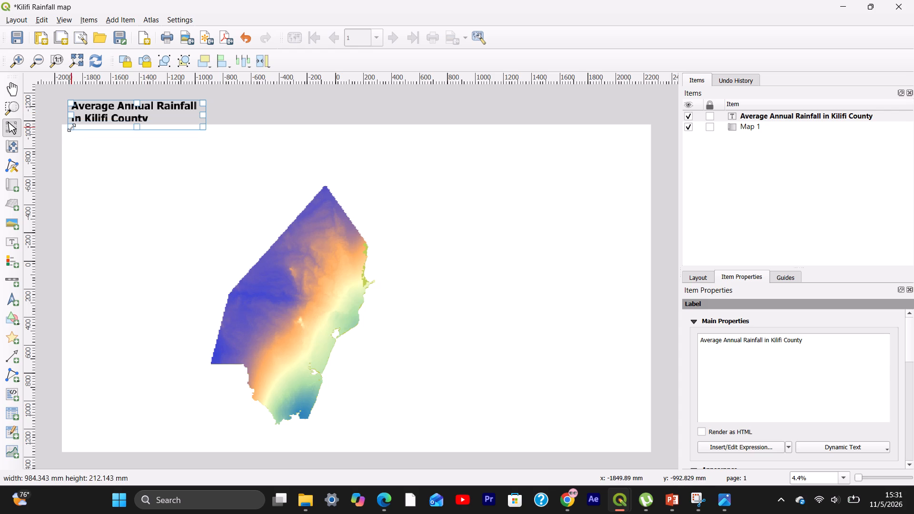
pyautogui.moveTo(71, 128); pyautogui.dragTo(70, 128)
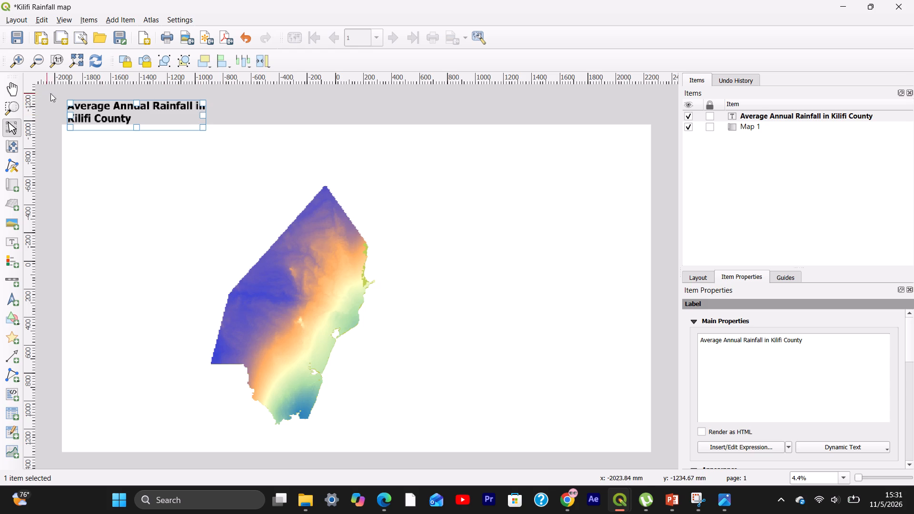
pyautogui.moveTo(69, 100); pyautogui.dragTo(60, 94)
pyautogui.moveTo(81, 105); pyautogui.dragTo(91, 107)
pyautogui.moveTo(91, 107); pyautogui.dragTo(80, 106)
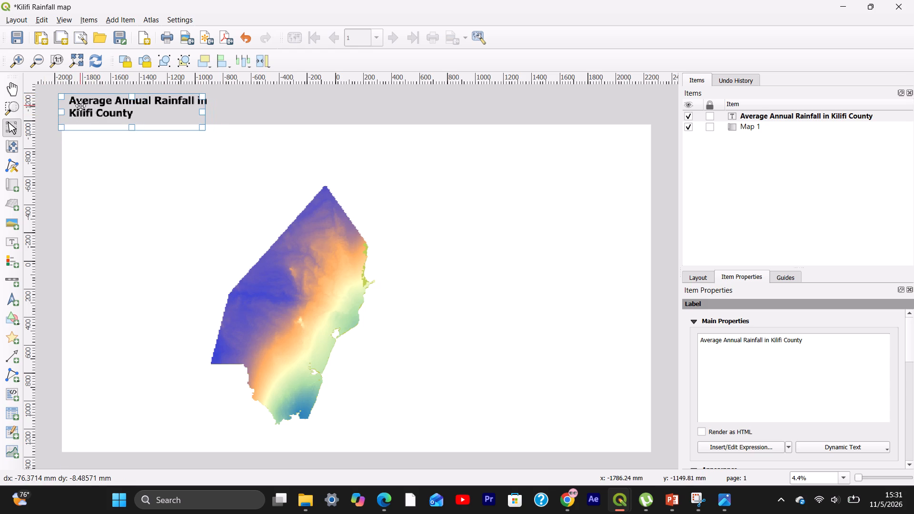
pyautogui.moveTo(80, 106); pyautogui.dragTo(83, 106)
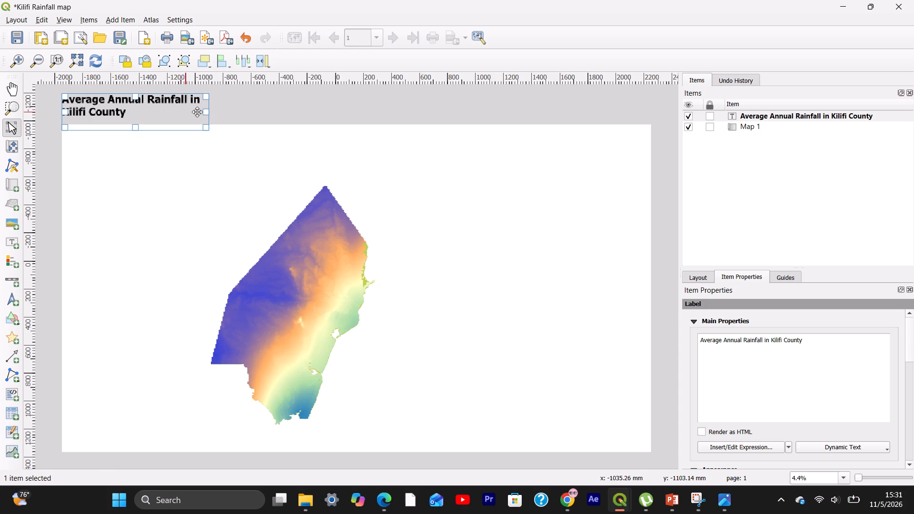
pyautogui.click(116, 110)
pyautogui.click(132, 127)
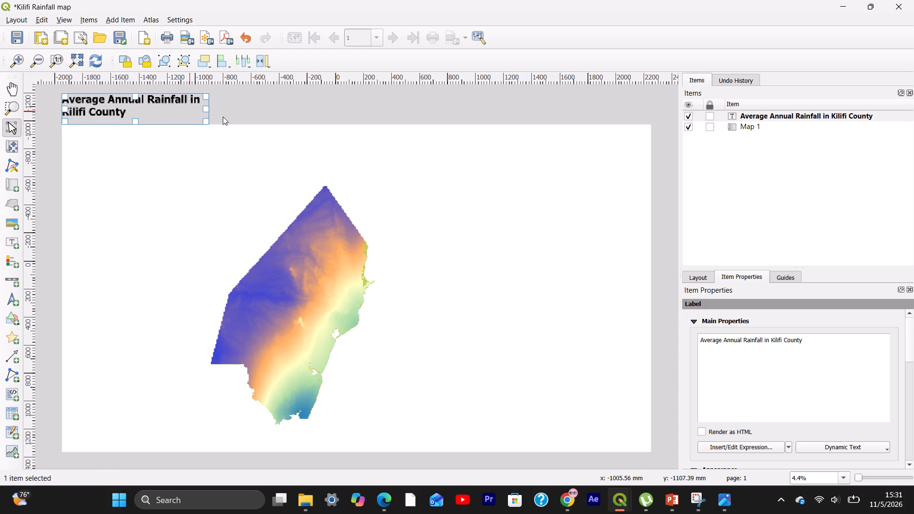
# Append ", Kenya" to the title text so it reads "Average Annual Rainfall in Kilifi County, Kenya".
pyautogui.doubleClick(145, 113)
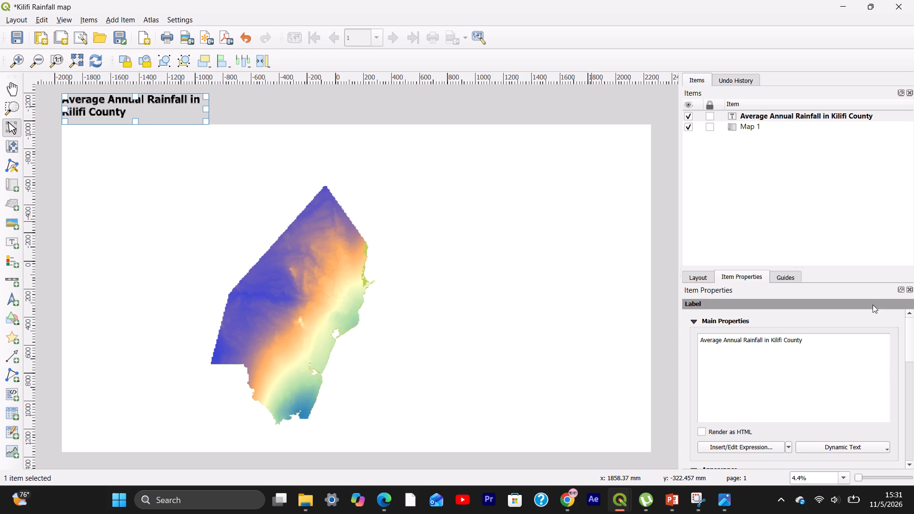
pyautogui.click(817, 343)
pyautogui.press('space')
pyautogui.press('BackSpace')
pyautogui.write(',')
pyautogui.press('space')
pyautogui.write('enya')
pyautogui.click(360, 97)
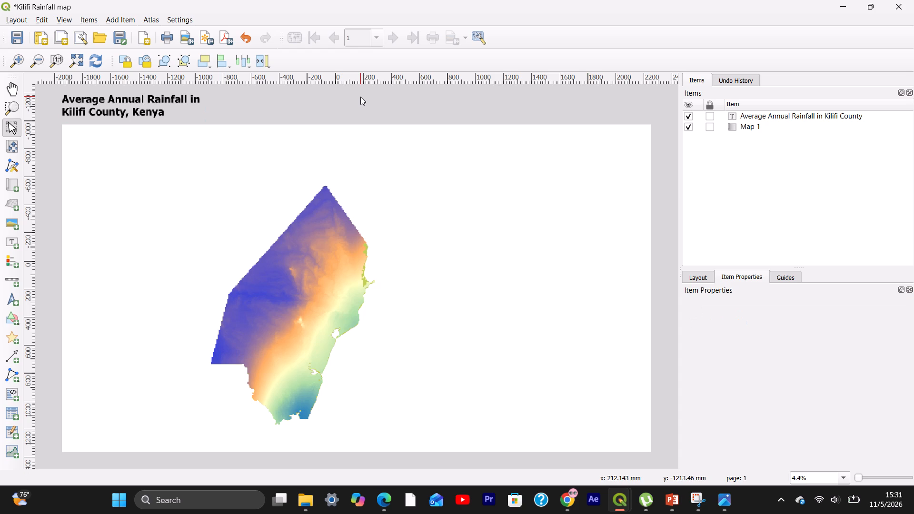
# Save the project with the Kilifi Rainfall map layout.
pyautogui.hotkey('ctrl', 's')
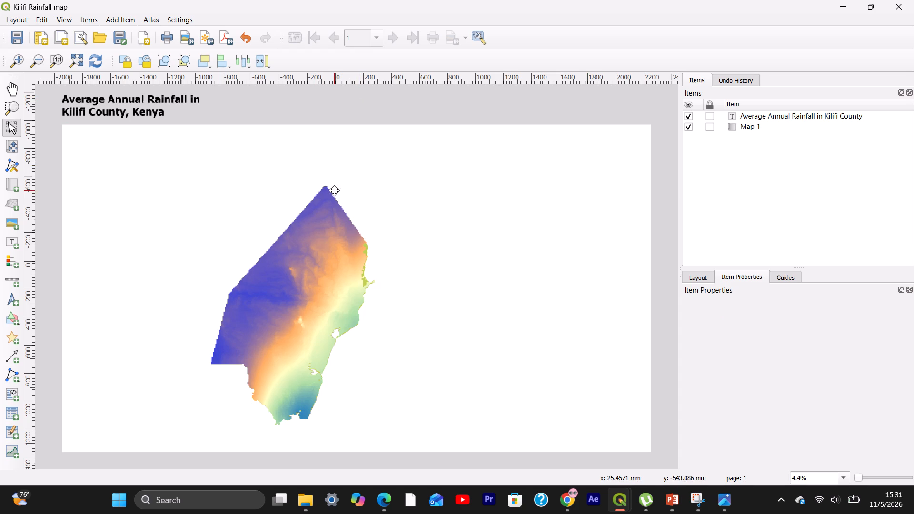
pyautogui.click(22, 39)
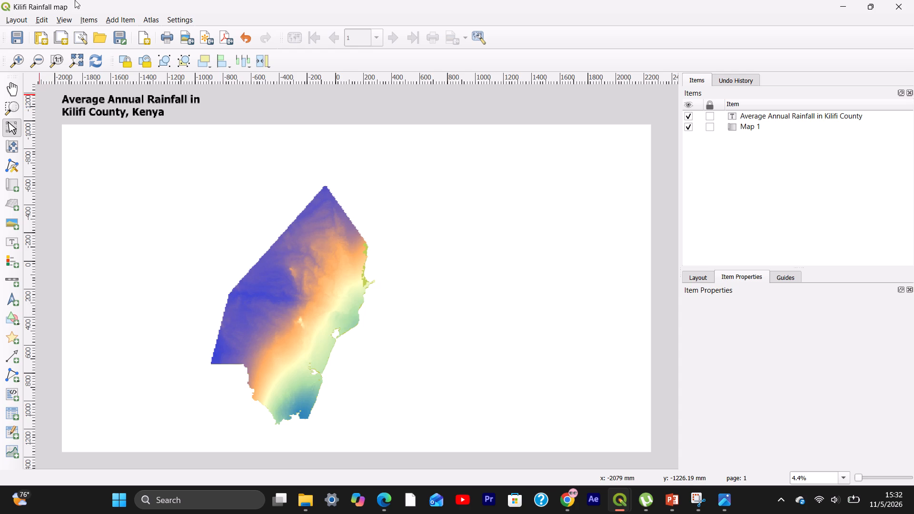
# Add a legend in the lower-right part of the page, drawing its frame about 830 mm wide and 990 mm tall.
pyautogui.click(119, 24)
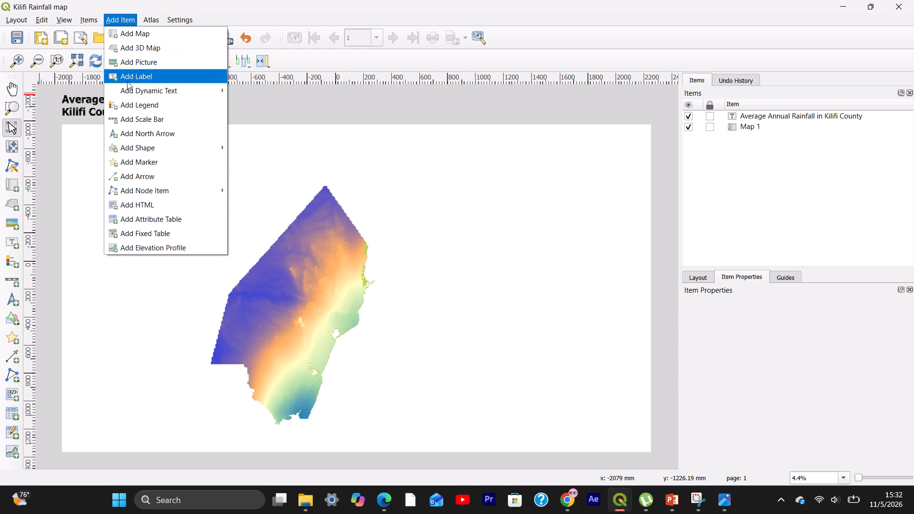
pyautogui.click(130, 100)
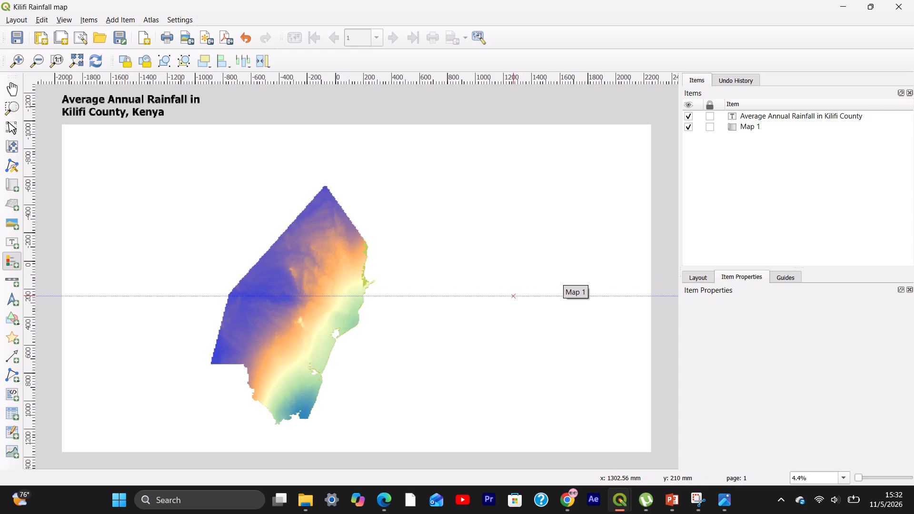
pyautogui.moveTo(516, 288); pyautogui.dragTo(609, 386)
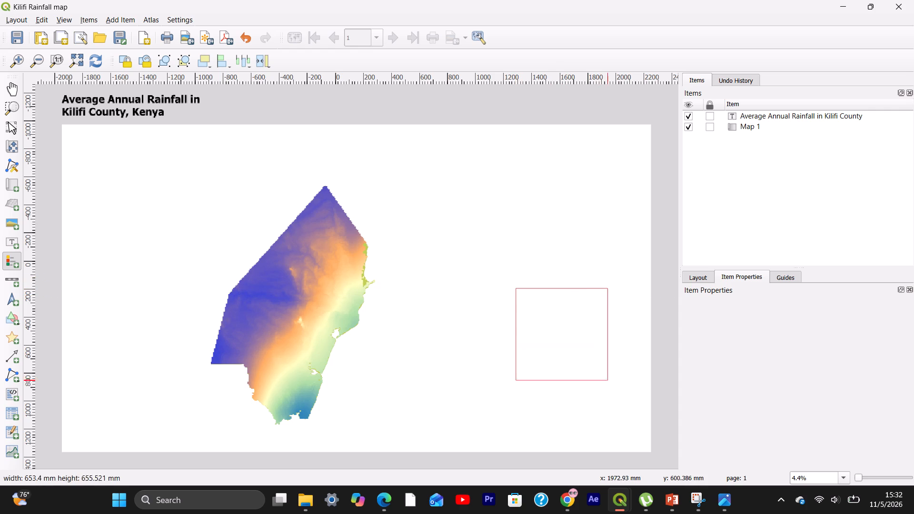
pyautogui.moveTo(609, 386); pyautogui.dragTo(630, 438)
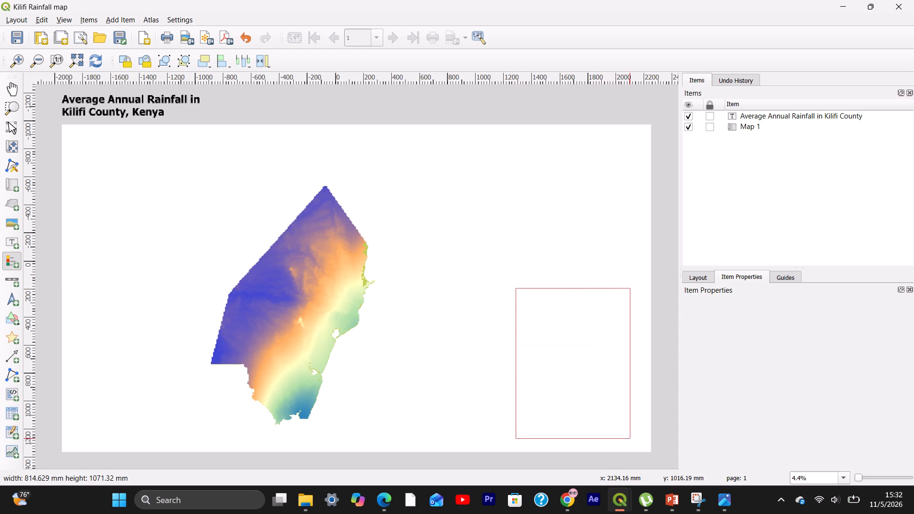
pyautogui.moveTo(630, 438); pyautogui.dragTo(630, 434)
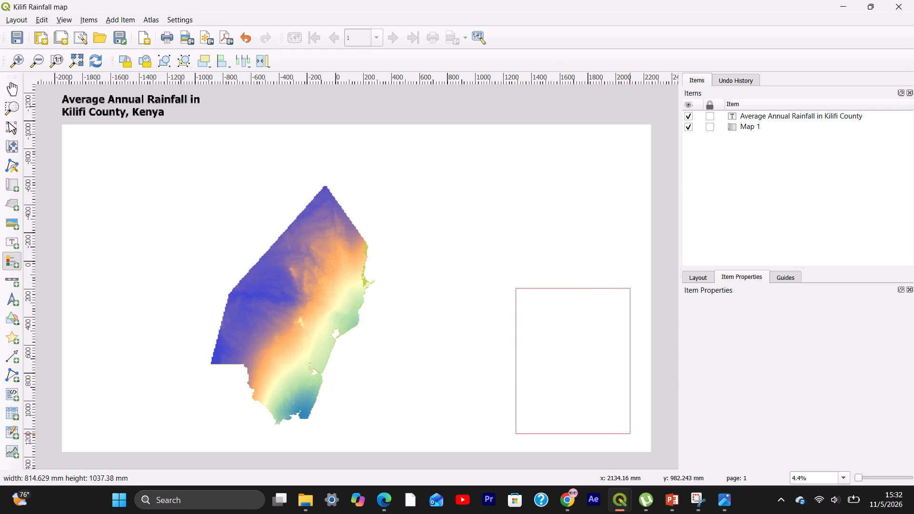
pyautogui.moveTo(630, 434); pyautogui.dragTo(633, 427)
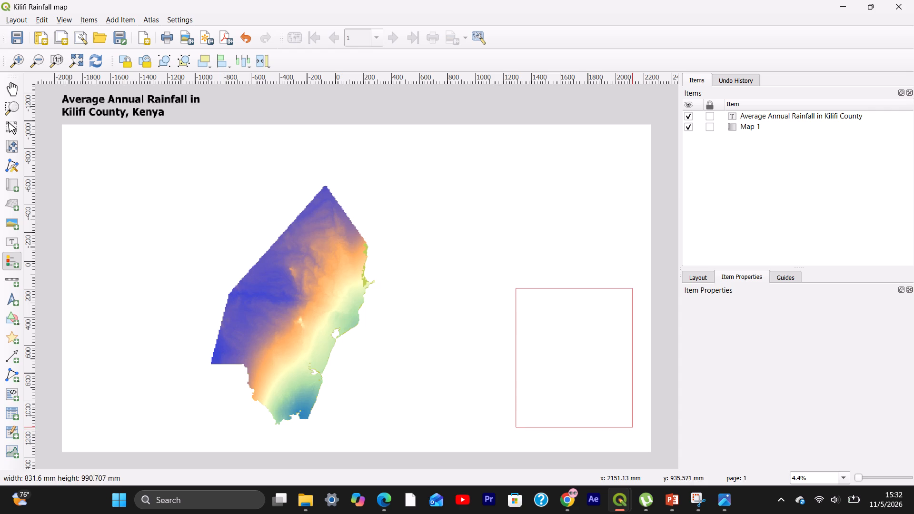
pyautogui.moveTo(633, 427); pyautogui.dragTo(636, 425)
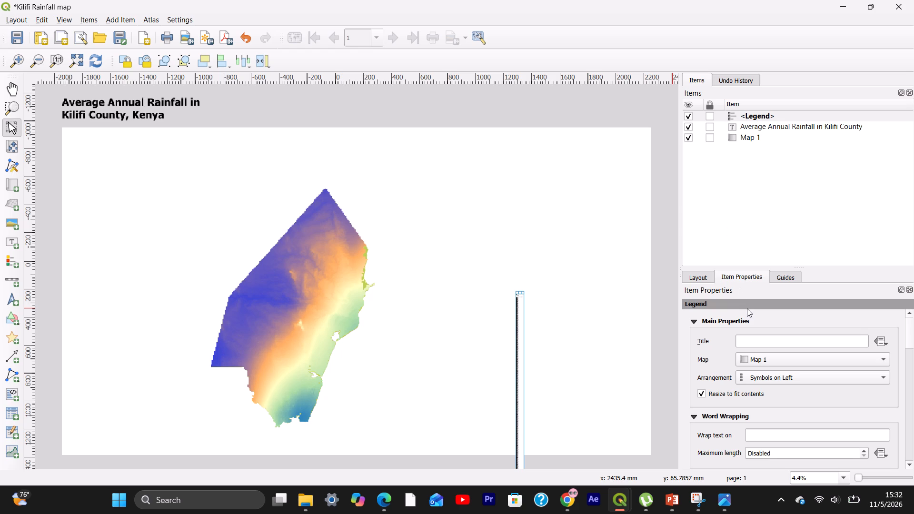
# Turn off automatic updating of the legend's items.
pyautogui.scroll(-1, 730, 408)
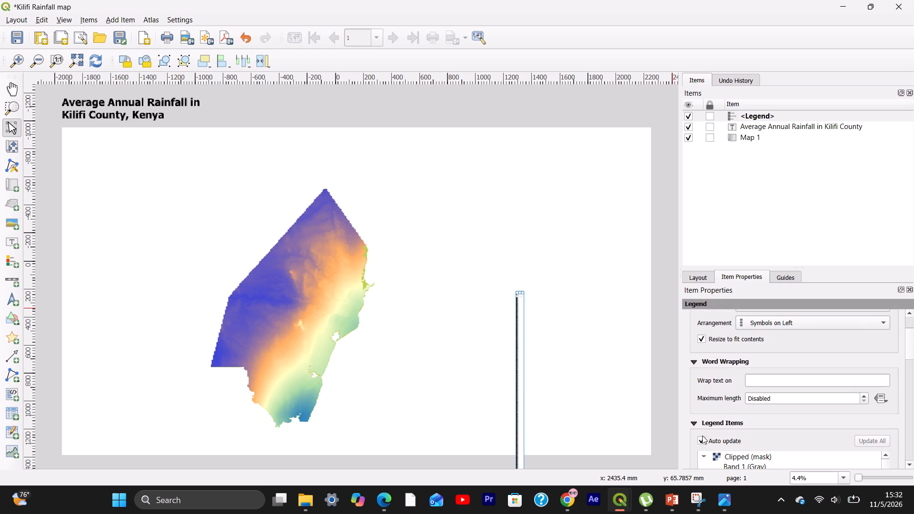
pyautogui.click(702, 440)
# Examine the legend's item list and its remaining property sections, from word wrapping down to variables.
pyautogui.scroll(-2, 765, 431)
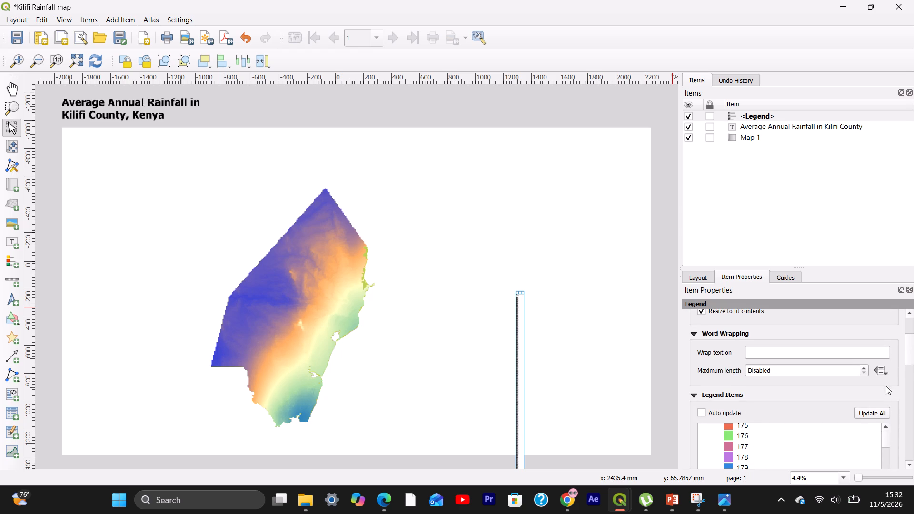
pyautogui.moveTo(911, 351); pyautogui.dragTo(913, 399)
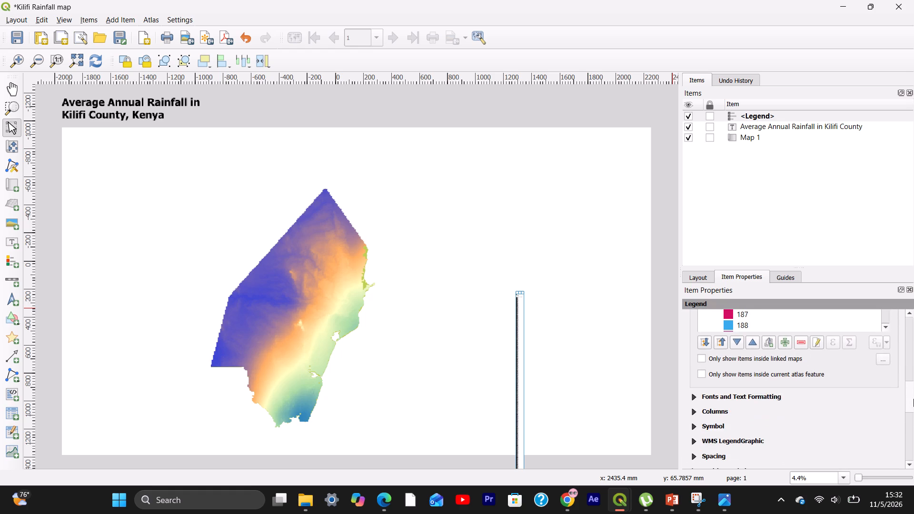
pyautogui.moveTo(913, 399); pyautogui.dragTo(906, 363)
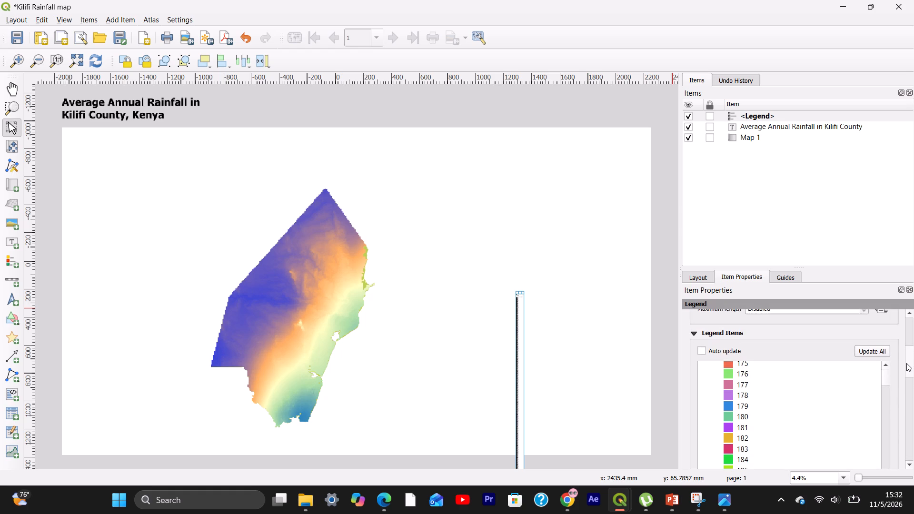
pyautogui.moveTo(906, 363); pyautogui.dragTo(906, 362)
pyautogui.moveTo(906, 362); pyautogui.dragTo(906, 391)
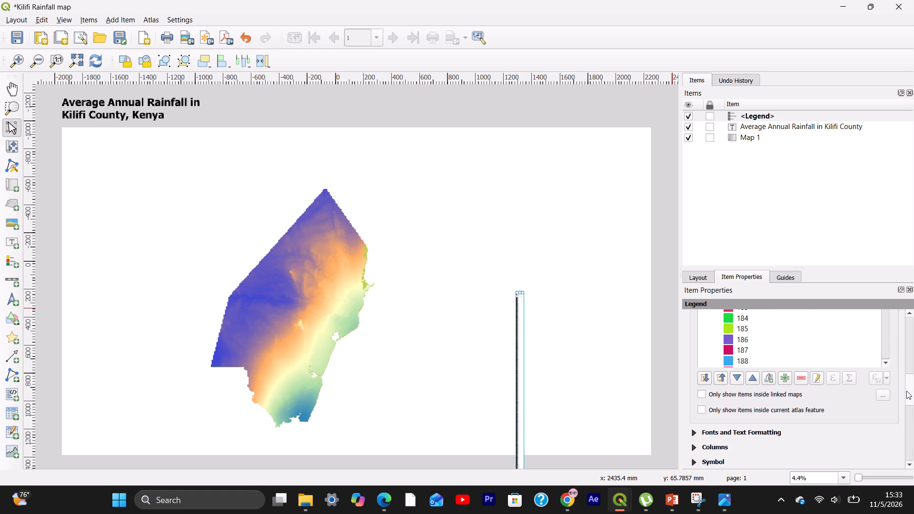
pyautogui.moveTo(906, 391); pyautogui.dragTo(903, 417)
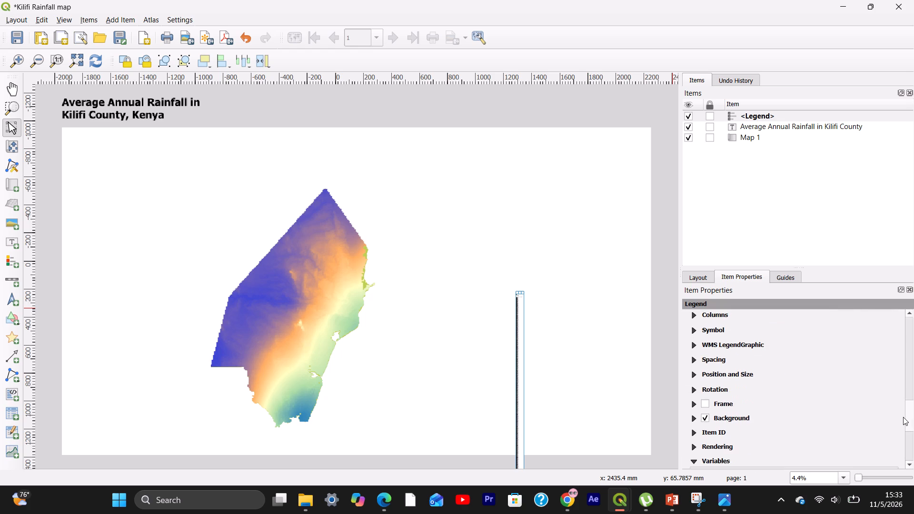
pyautogui.moveTo(903, 417); pyautogui.dragTo(907, 449)
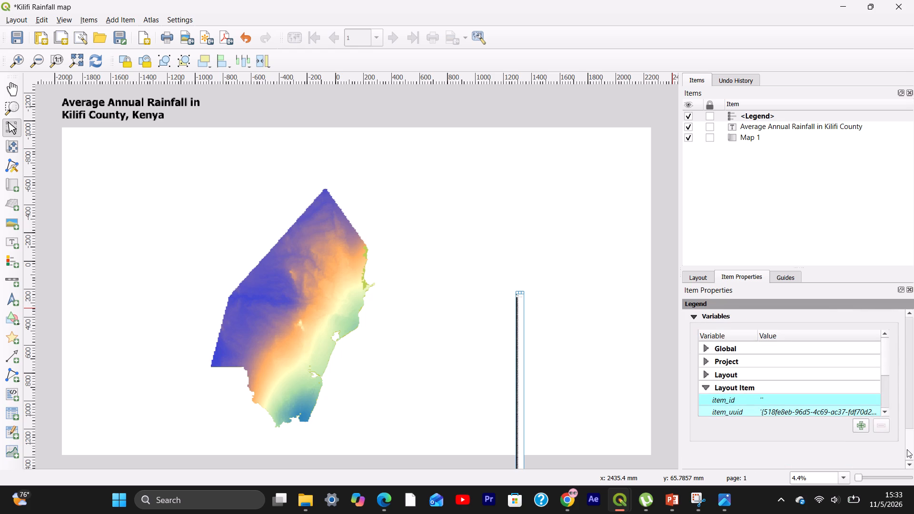
pyautogui.moveTo(907, 449); pyautogui.dragTo(902, 396)
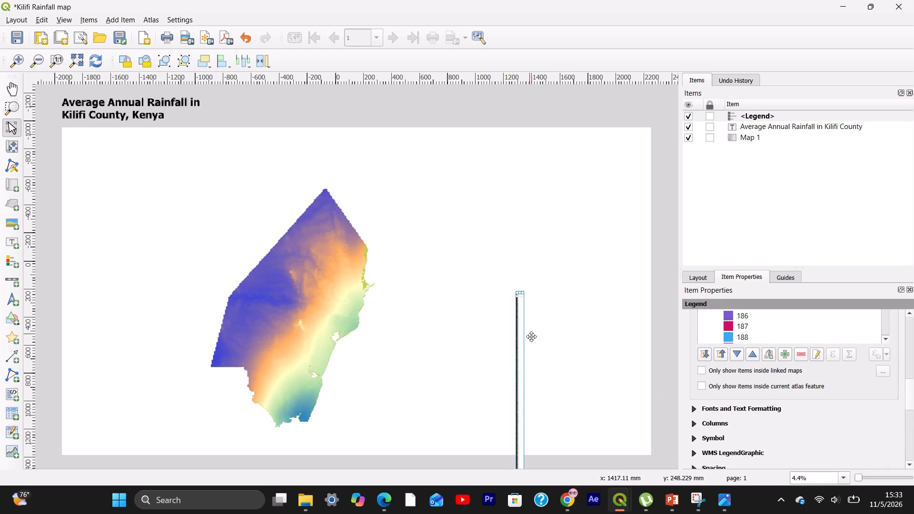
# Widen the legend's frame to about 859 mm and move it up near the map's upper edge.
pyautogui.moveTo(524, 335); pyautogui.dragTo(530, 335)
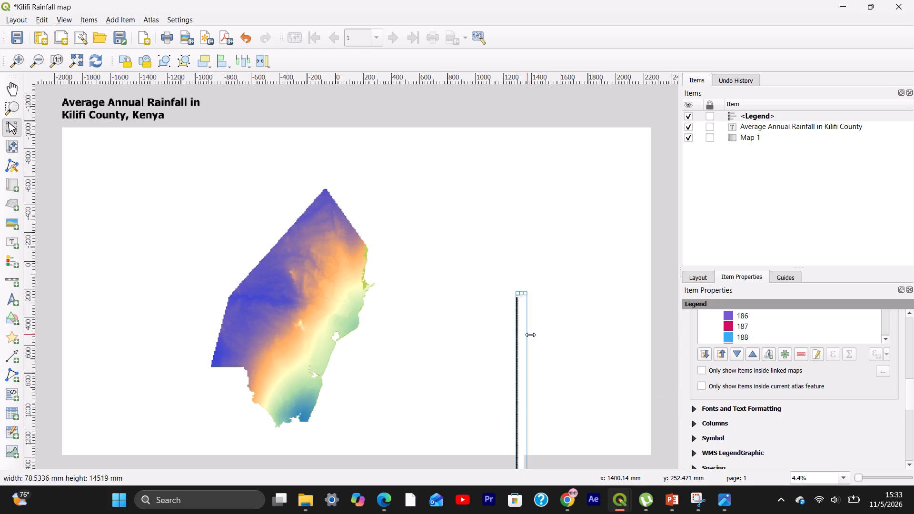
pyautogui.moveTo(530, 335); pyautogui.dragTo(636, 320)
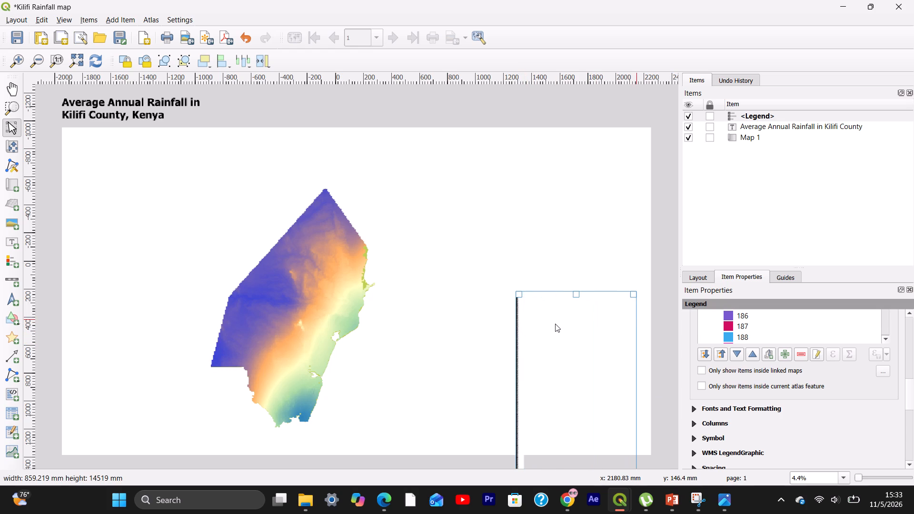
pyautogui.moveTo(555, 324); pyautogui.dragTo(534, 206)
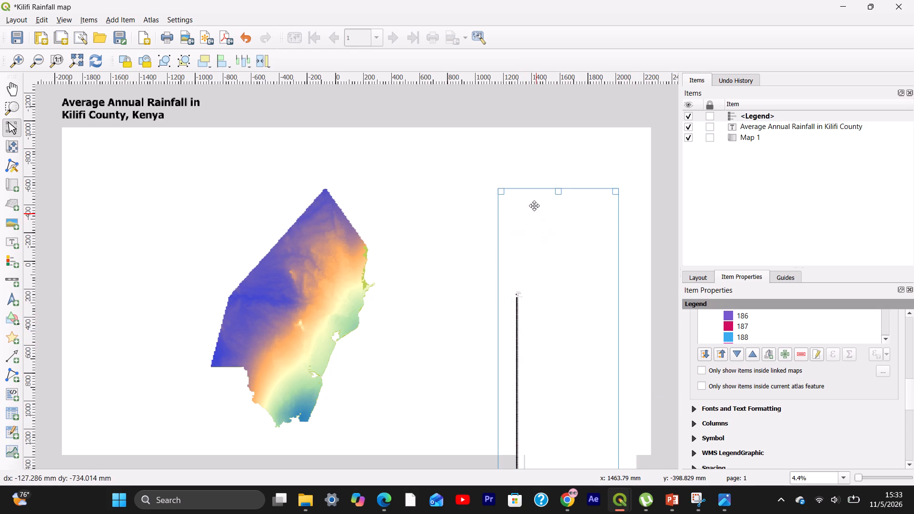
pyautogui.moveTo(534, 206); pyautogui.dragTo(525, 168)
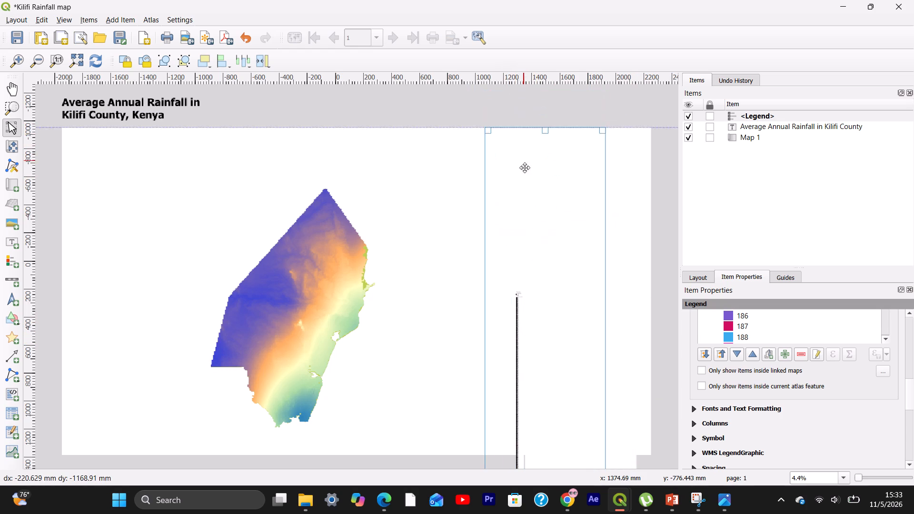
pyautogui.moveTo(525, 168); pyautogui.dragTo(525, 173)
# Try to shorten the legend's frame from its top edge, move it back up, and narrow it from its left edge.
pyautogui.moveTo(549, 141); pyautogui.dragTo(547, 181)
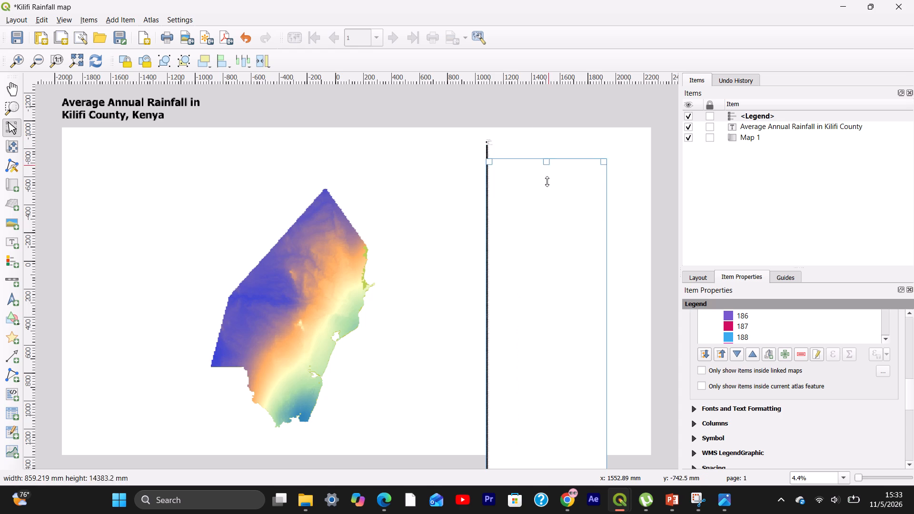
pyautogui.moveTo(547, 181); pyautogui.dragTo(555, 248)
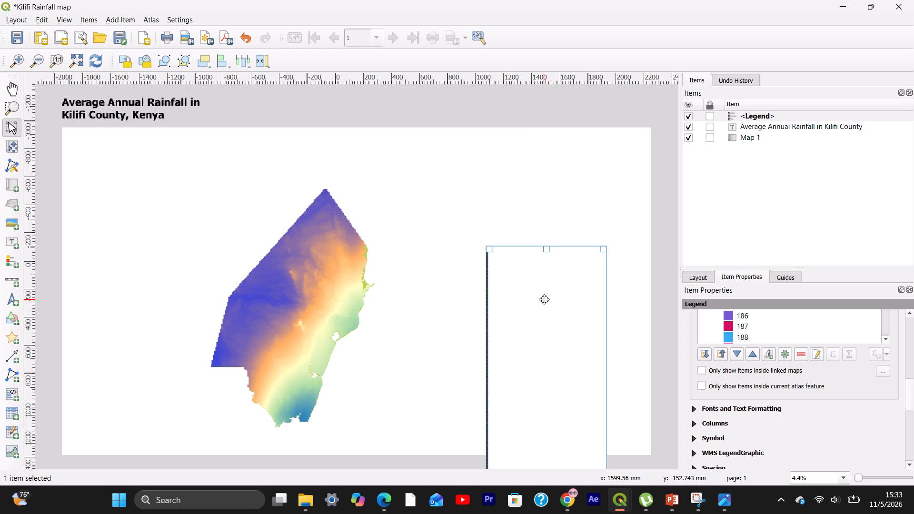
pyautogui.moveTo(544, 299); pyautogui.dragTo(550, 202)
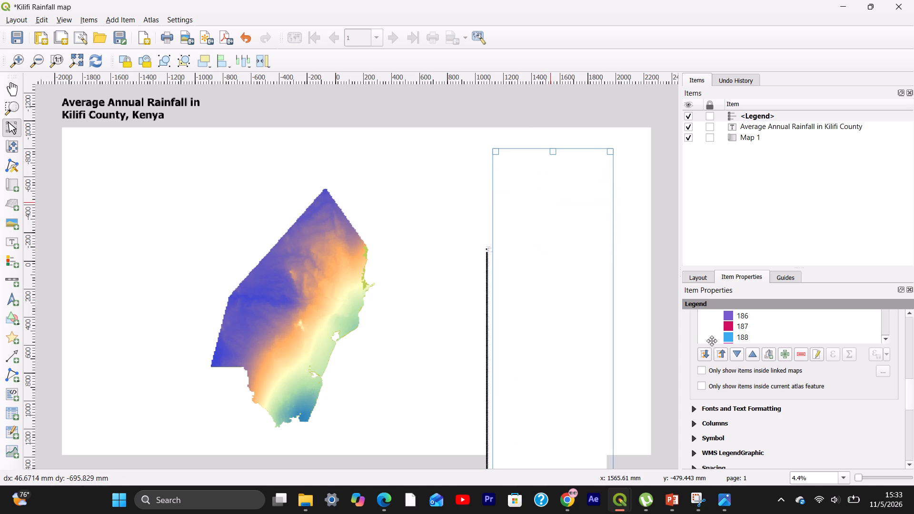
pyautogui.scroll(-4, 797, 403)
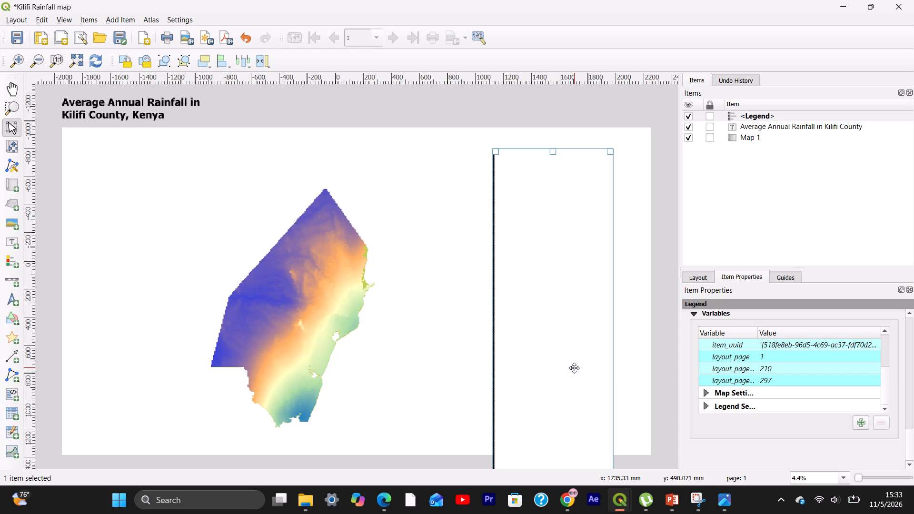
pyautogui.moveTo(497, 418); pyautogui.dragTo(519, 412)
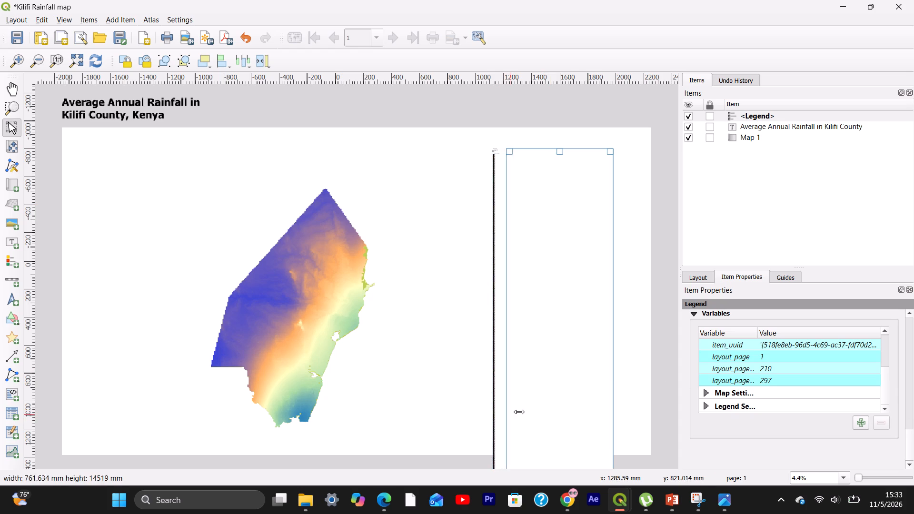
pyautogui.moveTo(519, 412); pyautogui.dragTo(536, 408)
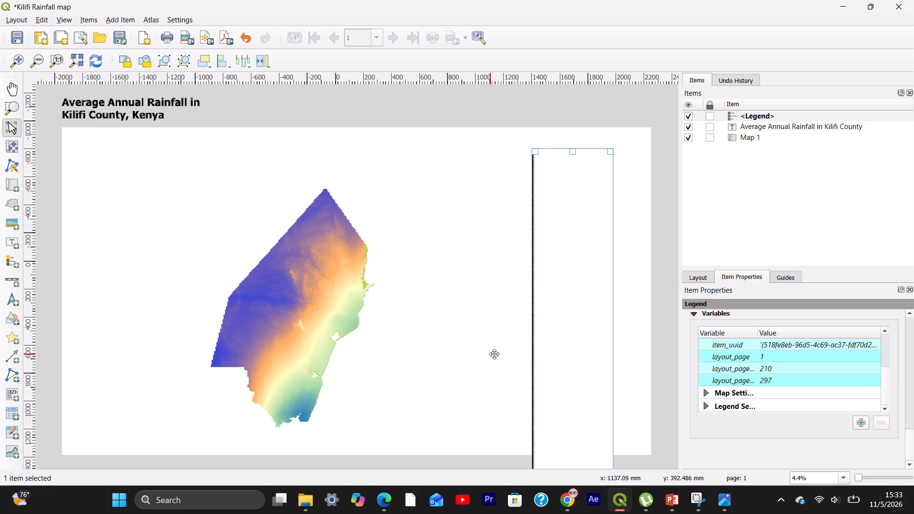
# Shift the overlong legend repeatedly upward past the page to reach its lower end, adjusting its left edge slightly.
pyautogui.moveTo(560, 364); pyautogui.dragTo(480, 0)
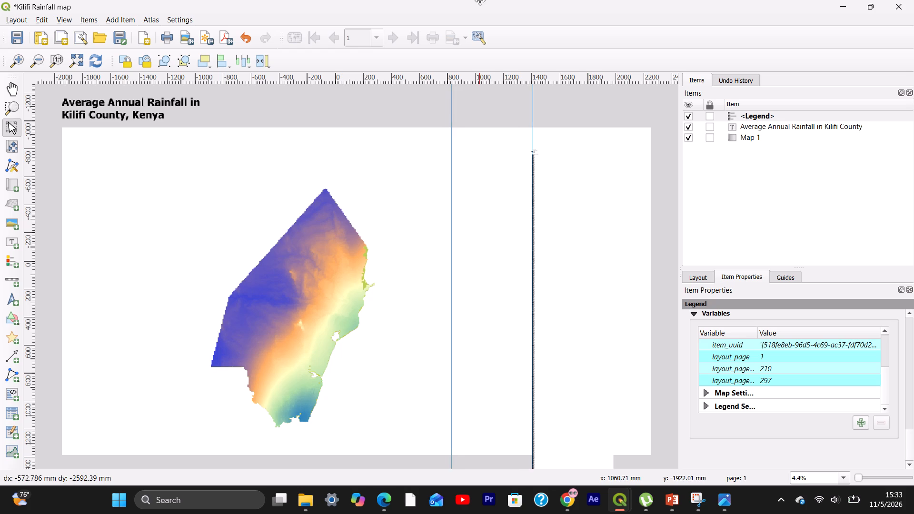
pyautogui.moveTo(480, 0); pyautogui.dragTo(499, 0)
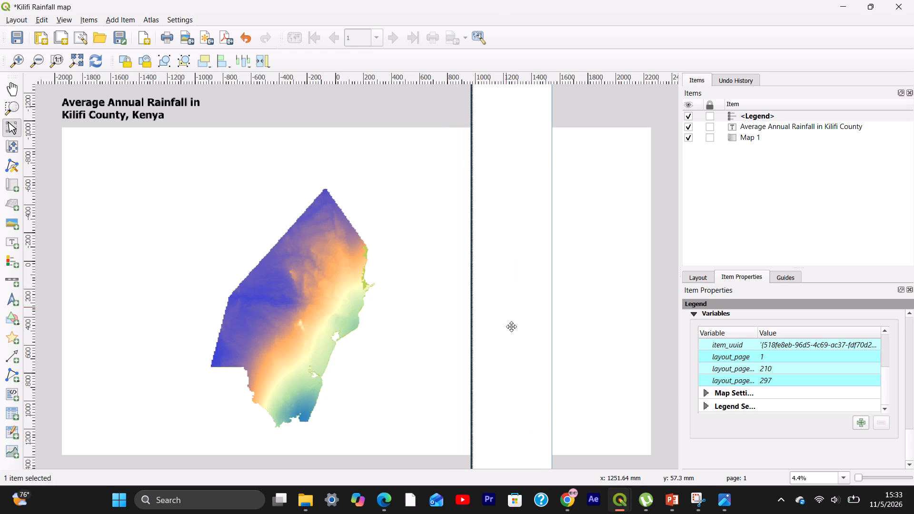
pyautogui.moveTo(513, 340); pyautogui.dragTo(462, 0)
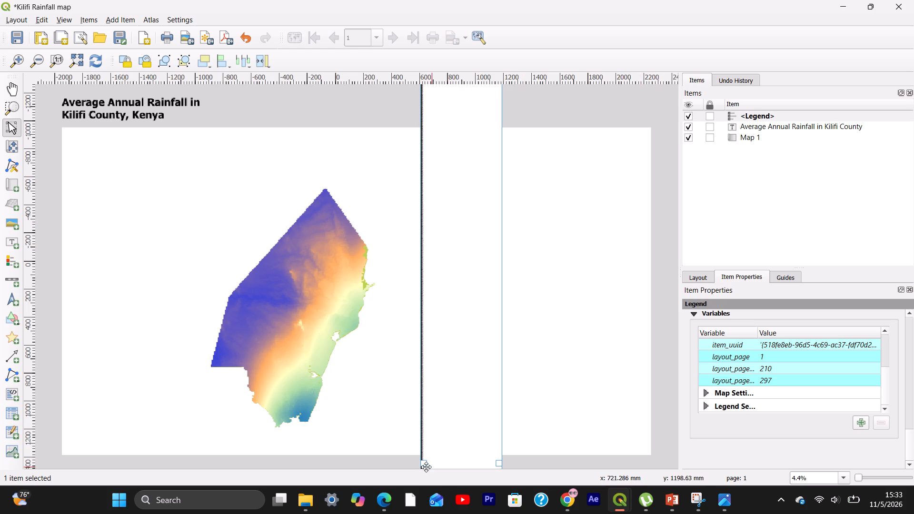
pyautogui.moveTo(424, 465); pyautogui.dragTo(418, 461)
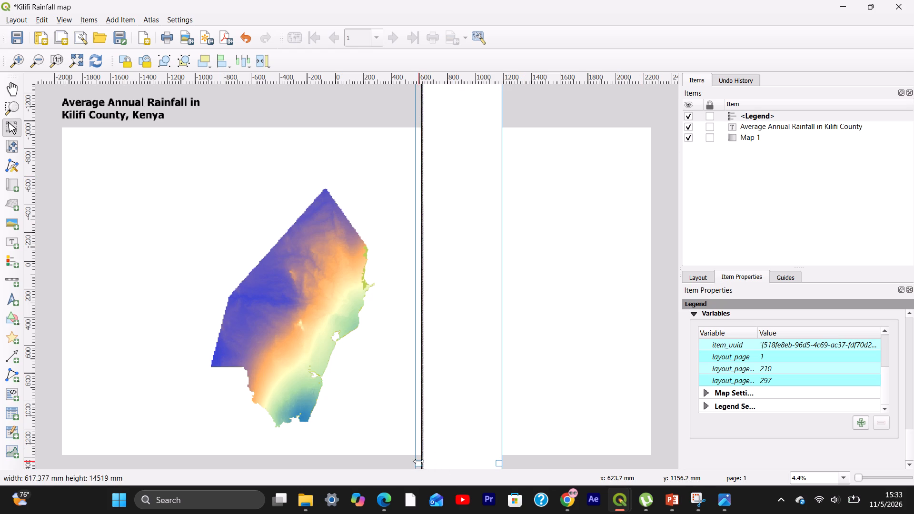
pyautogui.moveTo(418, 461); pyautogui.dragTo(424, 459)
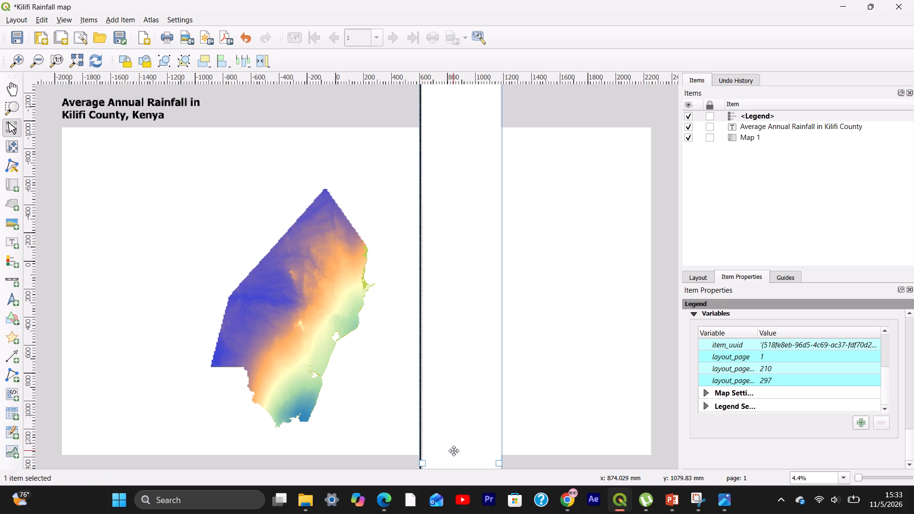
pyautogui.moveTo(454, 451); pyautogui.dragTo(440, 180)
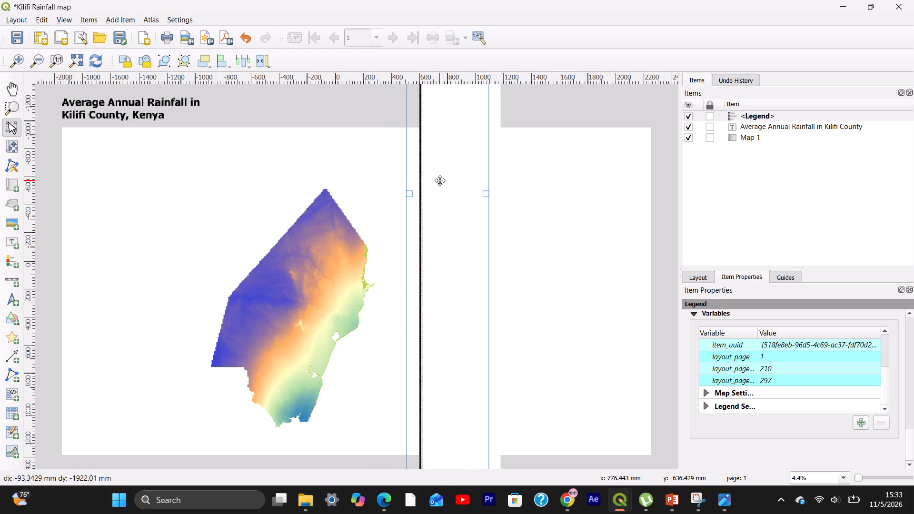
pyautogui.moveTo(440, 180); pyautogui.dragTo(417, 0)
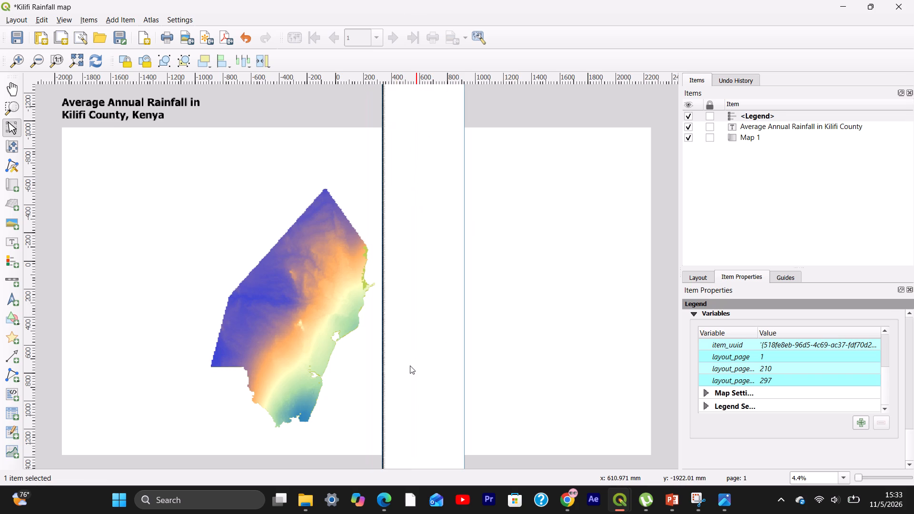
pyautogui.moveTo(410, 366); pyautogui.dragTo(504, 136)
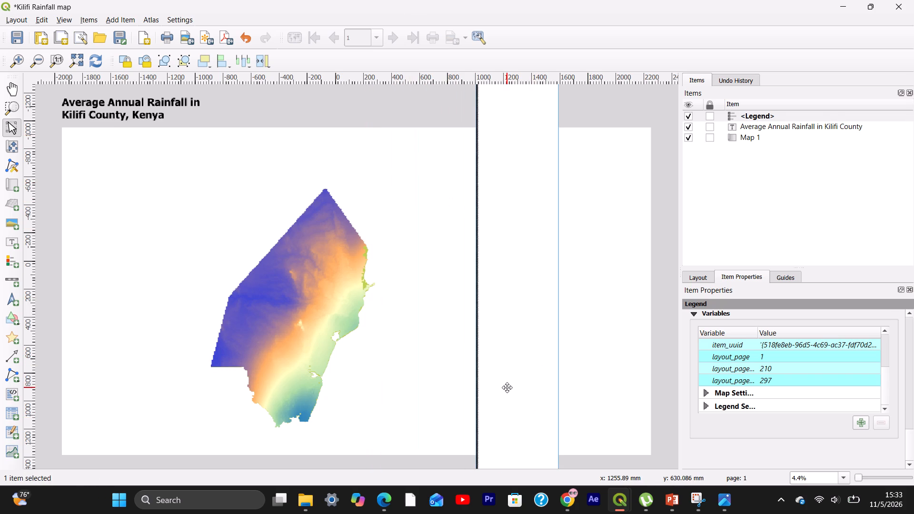
# Delete the legend from the layout.
pyautogui.press('BackSpace')
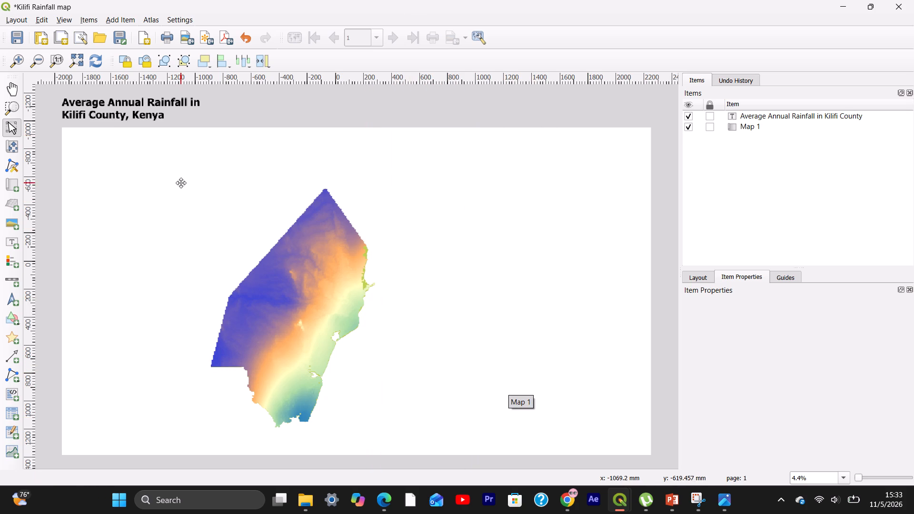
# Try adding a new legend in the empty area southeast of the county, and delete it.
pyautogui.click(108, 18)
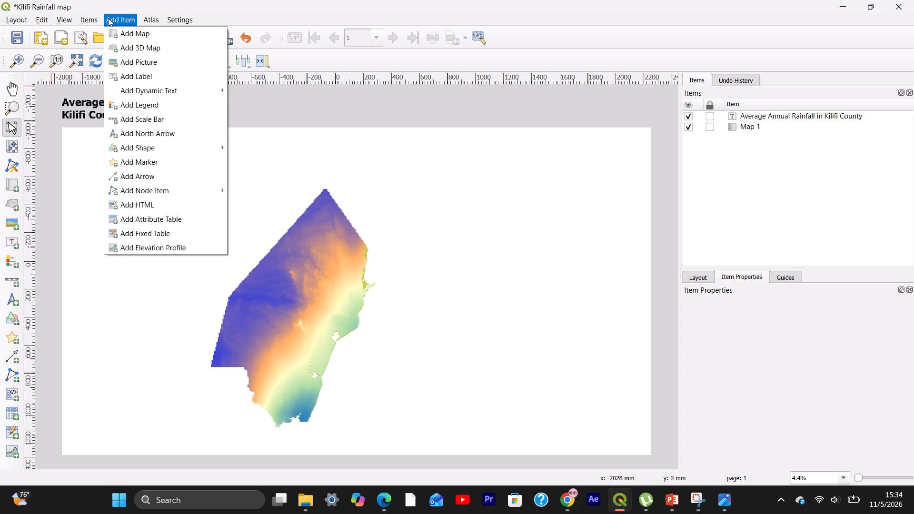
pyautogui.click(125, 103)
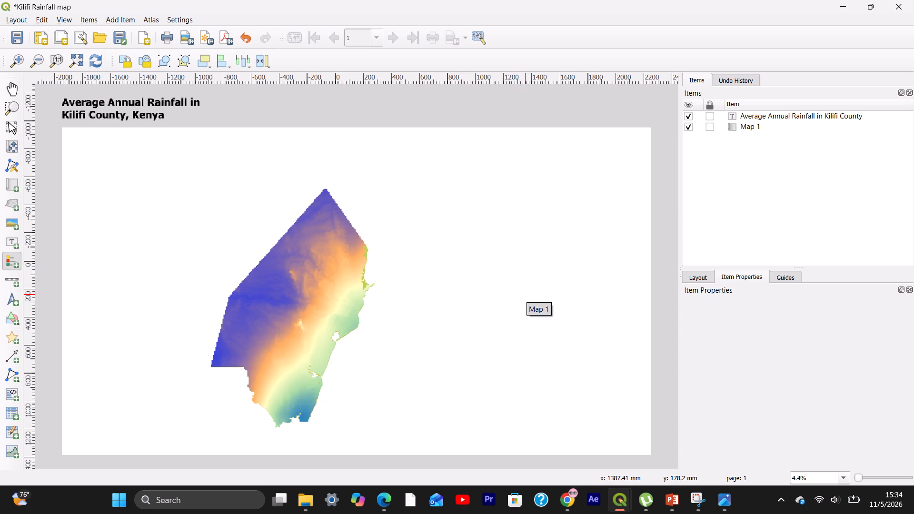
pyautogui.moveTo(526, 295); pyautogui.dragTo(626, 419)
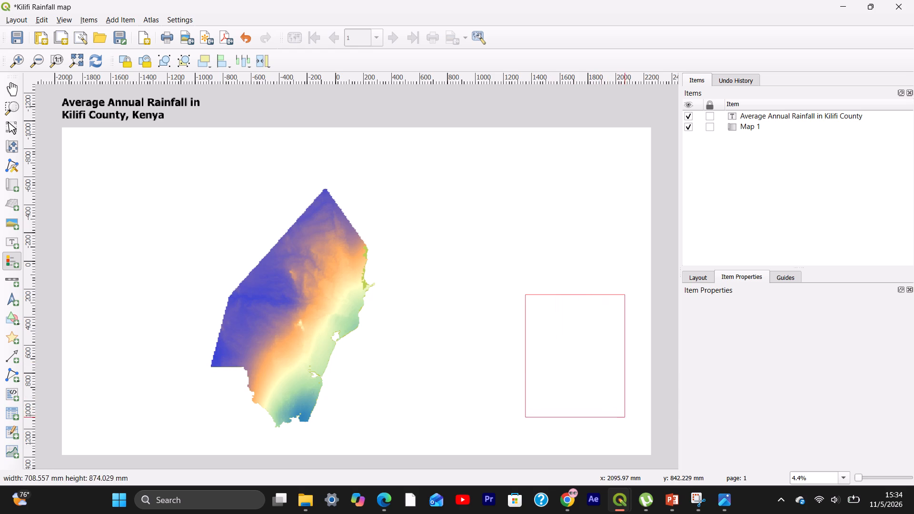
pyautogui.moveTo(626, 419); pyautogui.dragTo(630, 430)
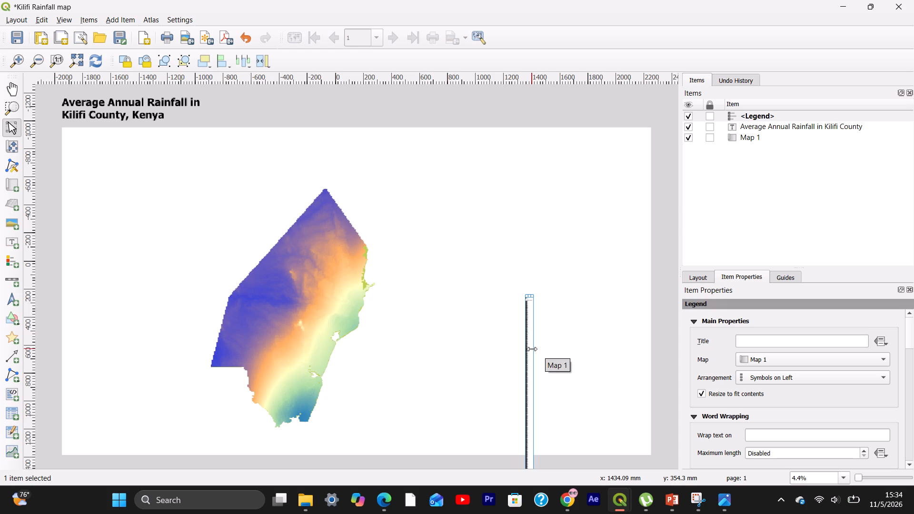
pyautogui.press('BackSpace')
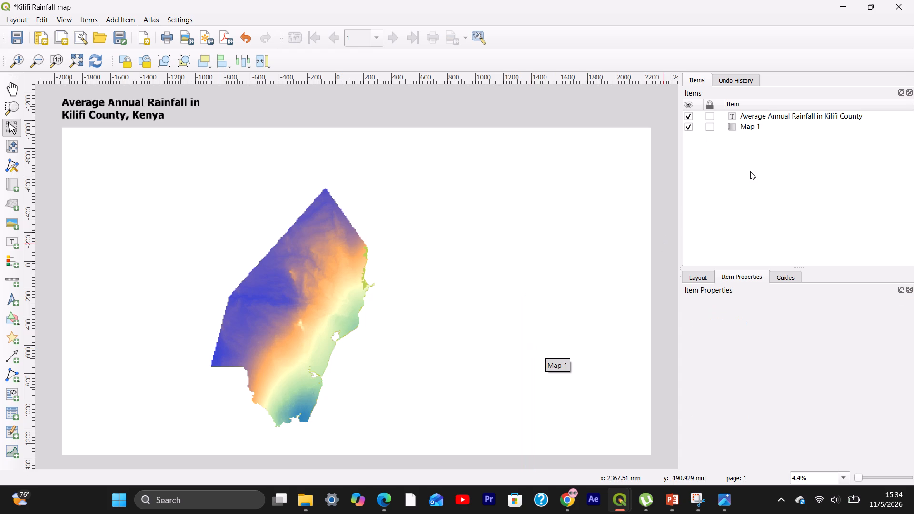
# Narrow the Map 1 frame by pulling its right edge inward, bringing the map scale to about 148366.
pyautogui.click(756, 128)
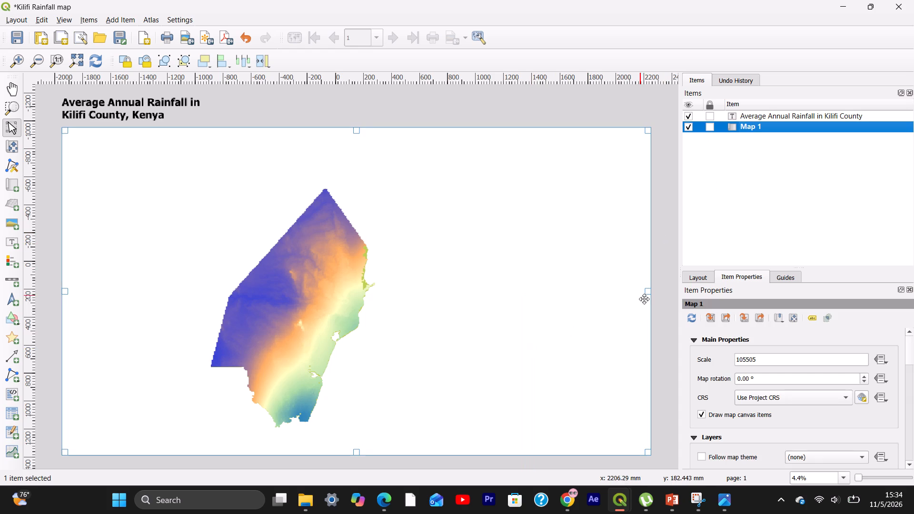
pyautogui.moveTo(647, 293); pyautogui.dragTo(555, 297)
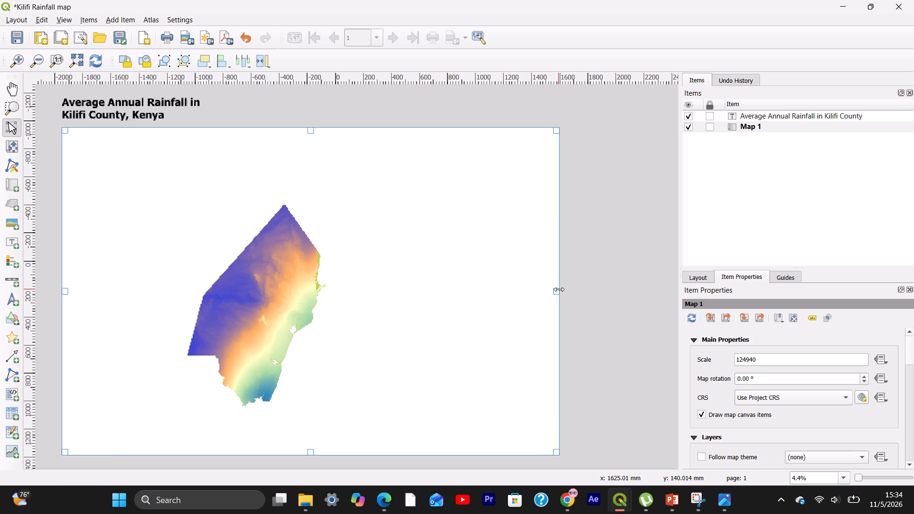
pyautogui.moveTo(559, 289); pyautogui.dragTo(479, 283)
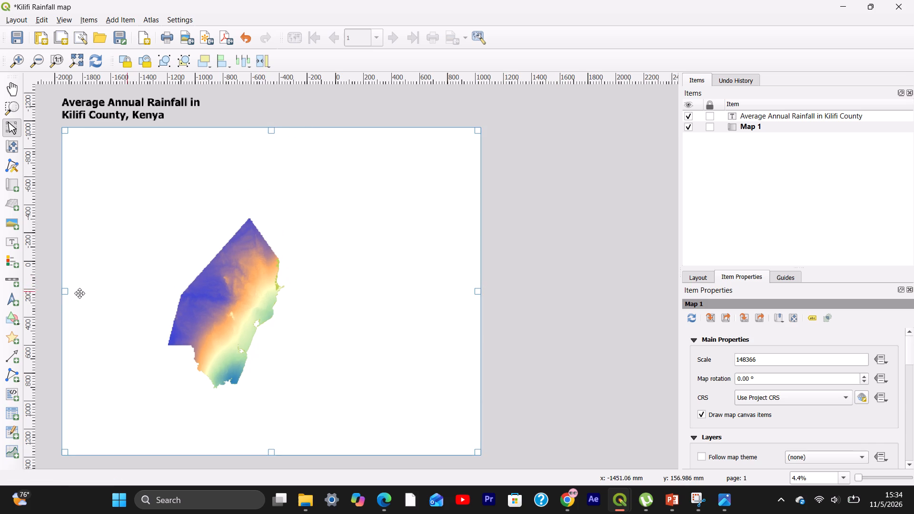
# Narrow the Map 1 frame by pulling its left edge inward, bringing the map scale to about 152928.
pyautogui.moveTo(65, 293); pyautogui.dragTo(79, 293)
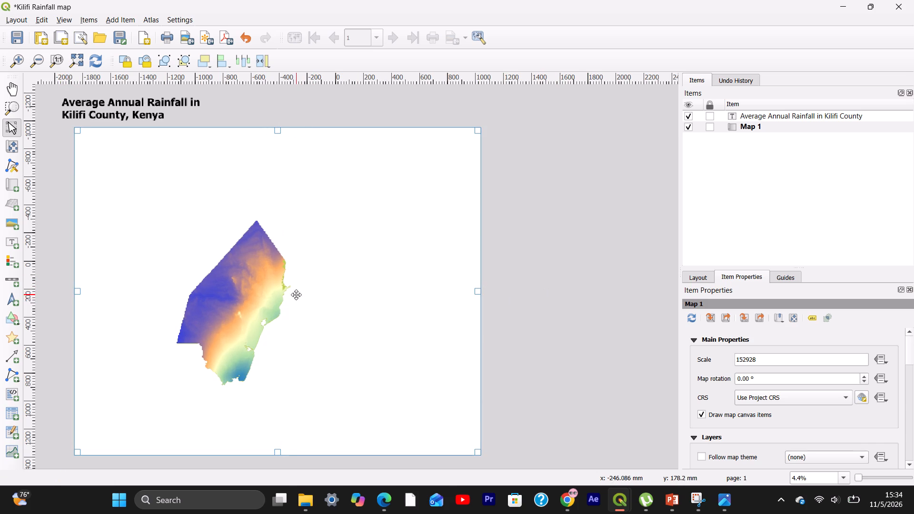
pyautogui.click(556, 247)
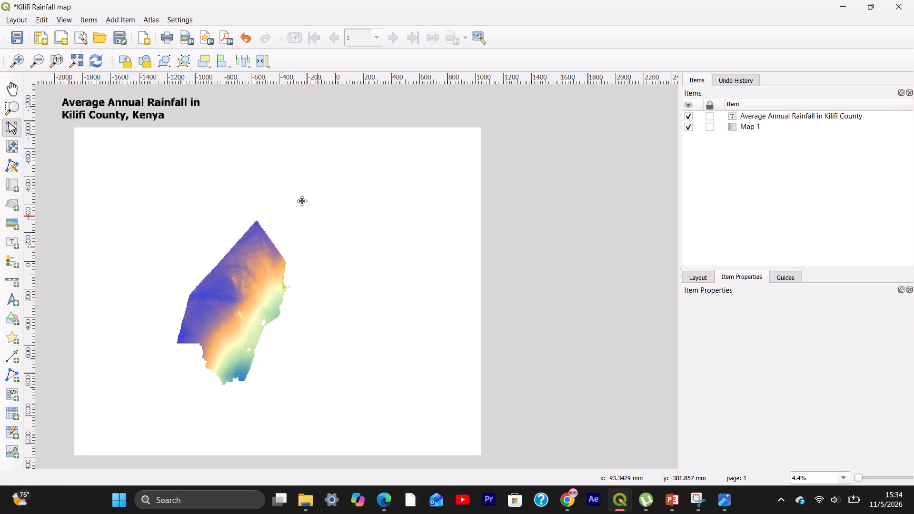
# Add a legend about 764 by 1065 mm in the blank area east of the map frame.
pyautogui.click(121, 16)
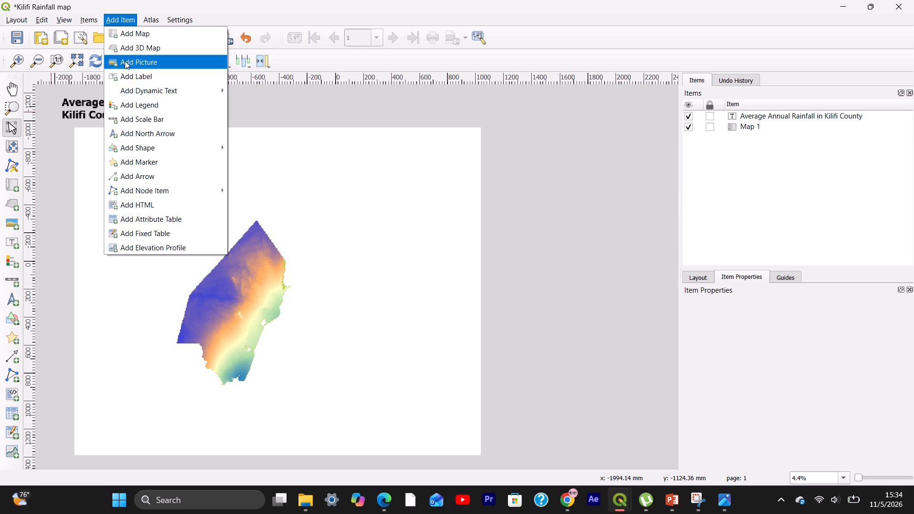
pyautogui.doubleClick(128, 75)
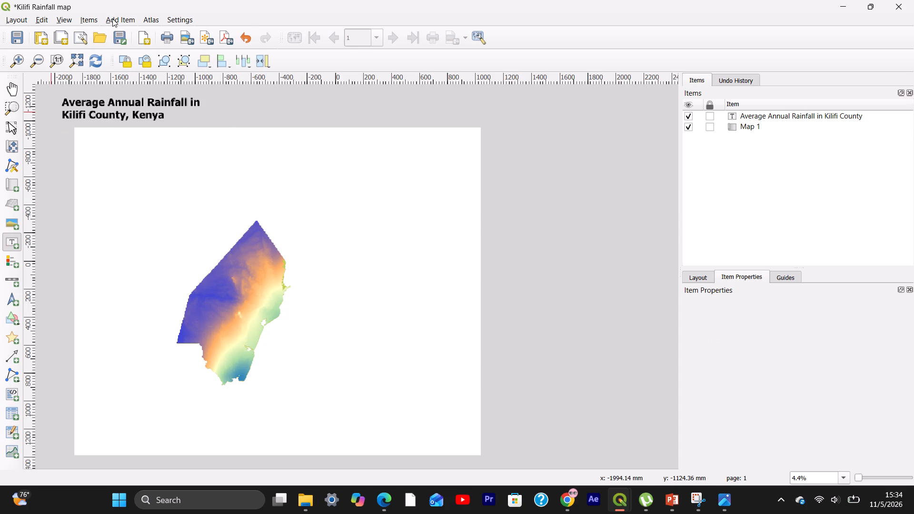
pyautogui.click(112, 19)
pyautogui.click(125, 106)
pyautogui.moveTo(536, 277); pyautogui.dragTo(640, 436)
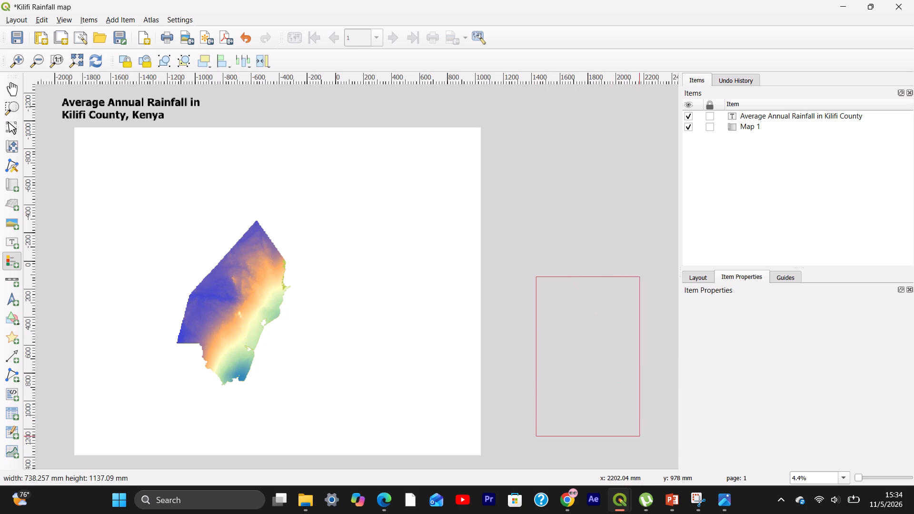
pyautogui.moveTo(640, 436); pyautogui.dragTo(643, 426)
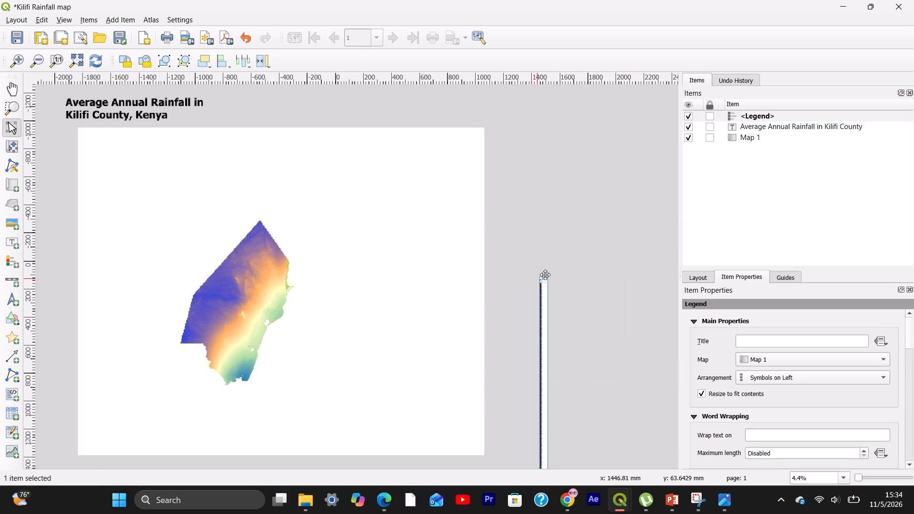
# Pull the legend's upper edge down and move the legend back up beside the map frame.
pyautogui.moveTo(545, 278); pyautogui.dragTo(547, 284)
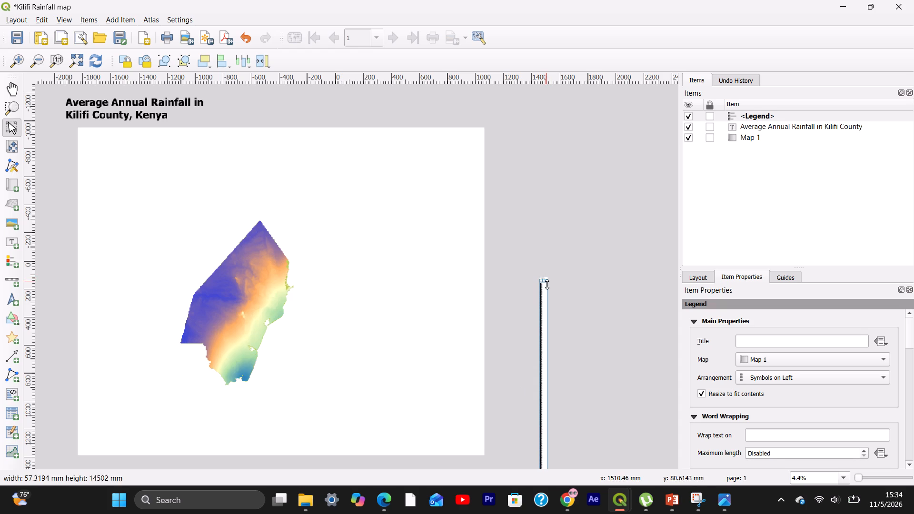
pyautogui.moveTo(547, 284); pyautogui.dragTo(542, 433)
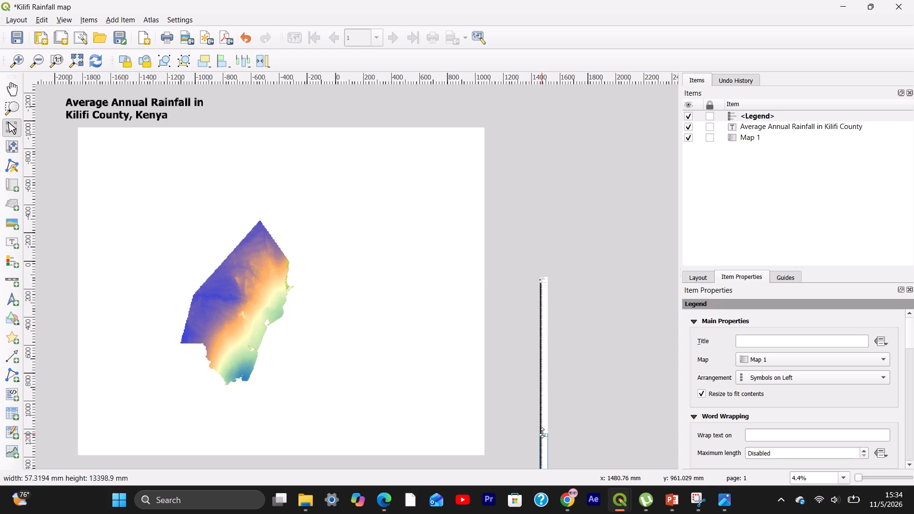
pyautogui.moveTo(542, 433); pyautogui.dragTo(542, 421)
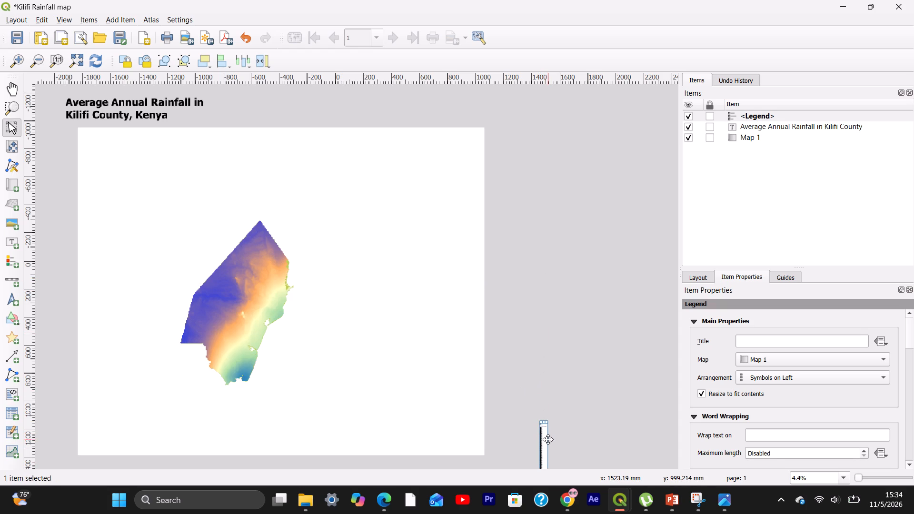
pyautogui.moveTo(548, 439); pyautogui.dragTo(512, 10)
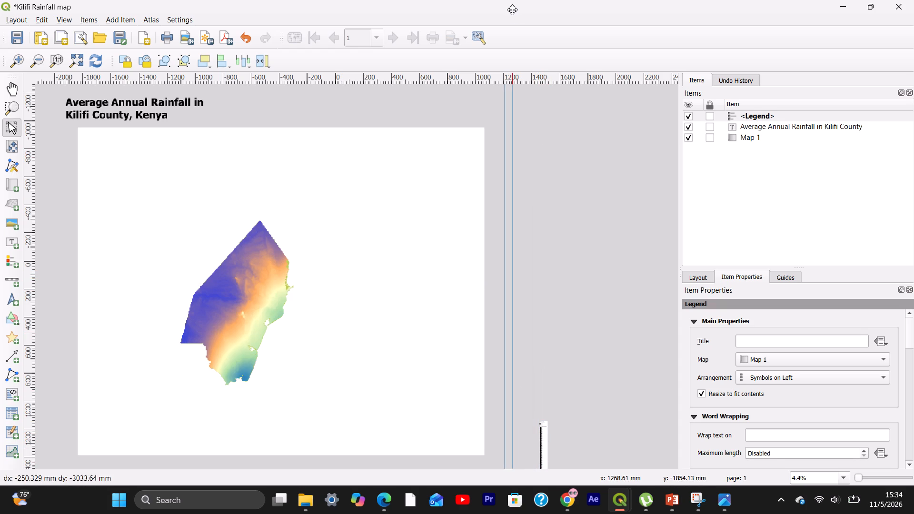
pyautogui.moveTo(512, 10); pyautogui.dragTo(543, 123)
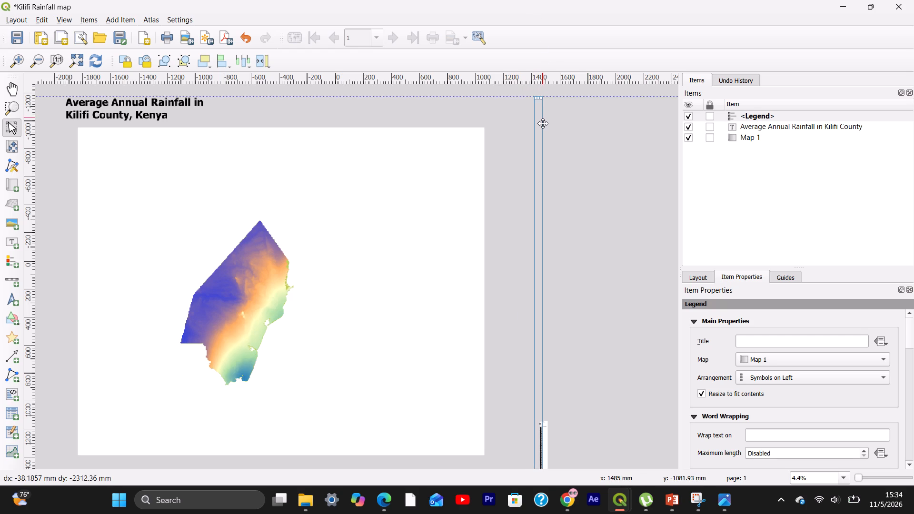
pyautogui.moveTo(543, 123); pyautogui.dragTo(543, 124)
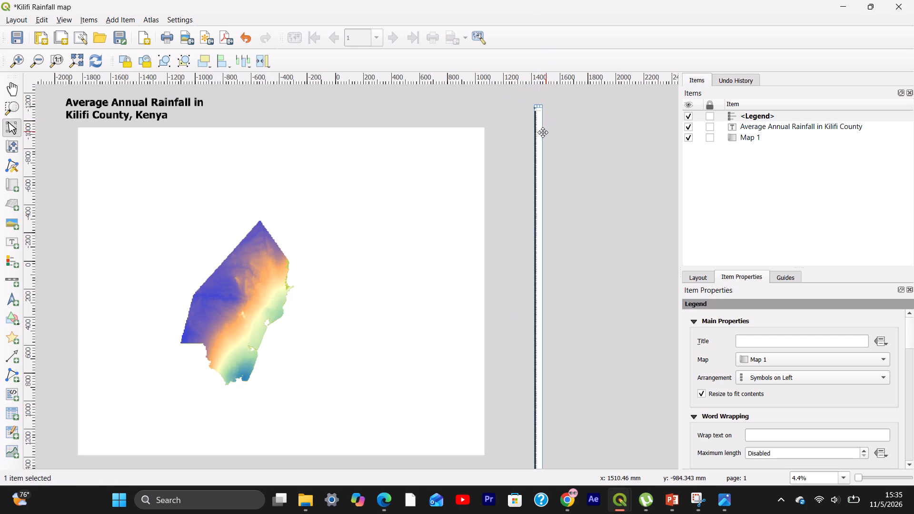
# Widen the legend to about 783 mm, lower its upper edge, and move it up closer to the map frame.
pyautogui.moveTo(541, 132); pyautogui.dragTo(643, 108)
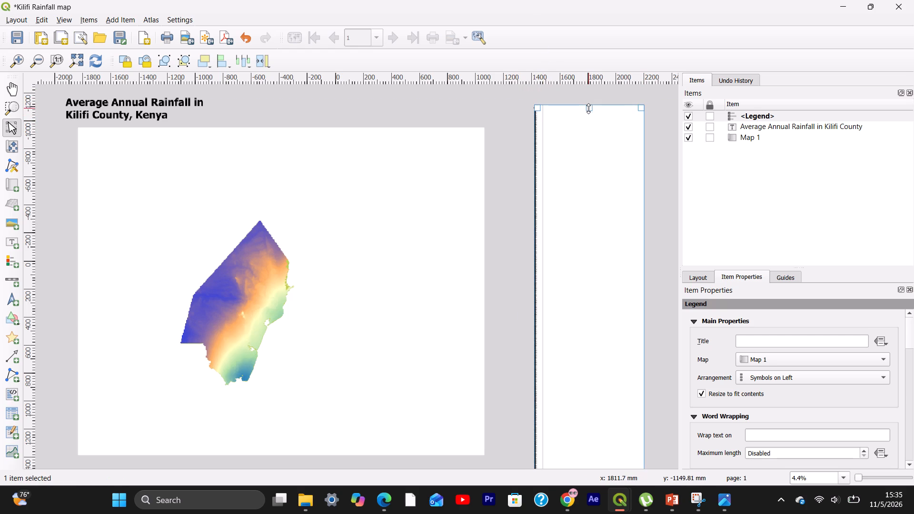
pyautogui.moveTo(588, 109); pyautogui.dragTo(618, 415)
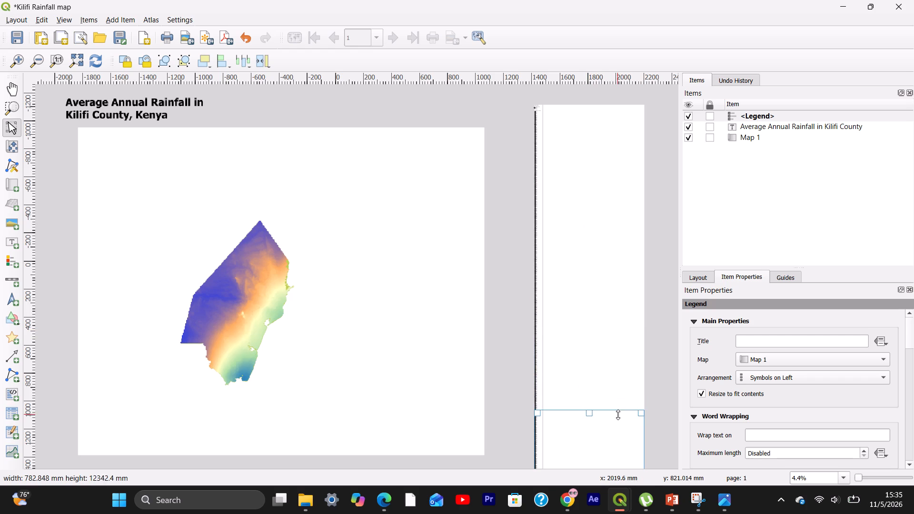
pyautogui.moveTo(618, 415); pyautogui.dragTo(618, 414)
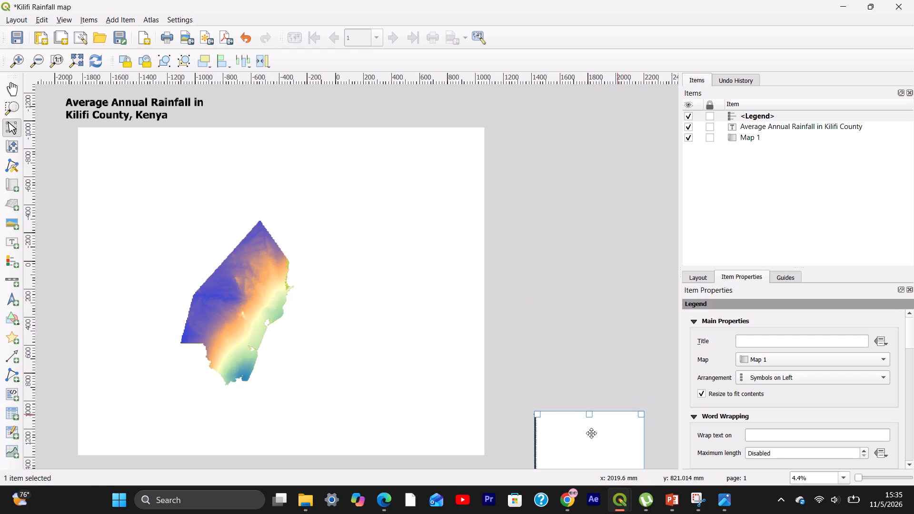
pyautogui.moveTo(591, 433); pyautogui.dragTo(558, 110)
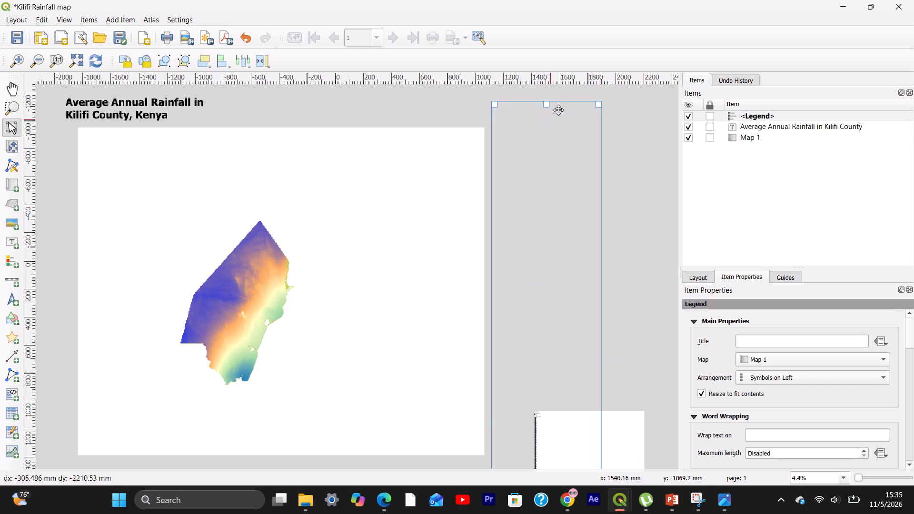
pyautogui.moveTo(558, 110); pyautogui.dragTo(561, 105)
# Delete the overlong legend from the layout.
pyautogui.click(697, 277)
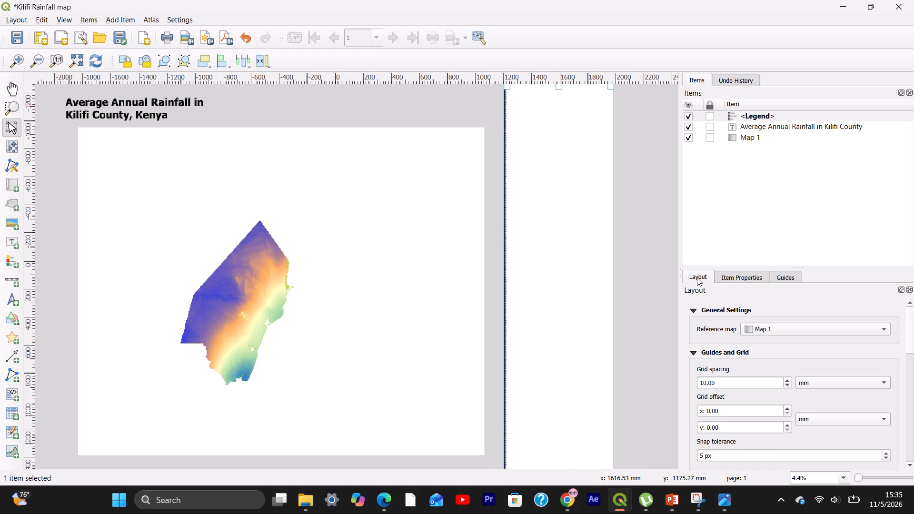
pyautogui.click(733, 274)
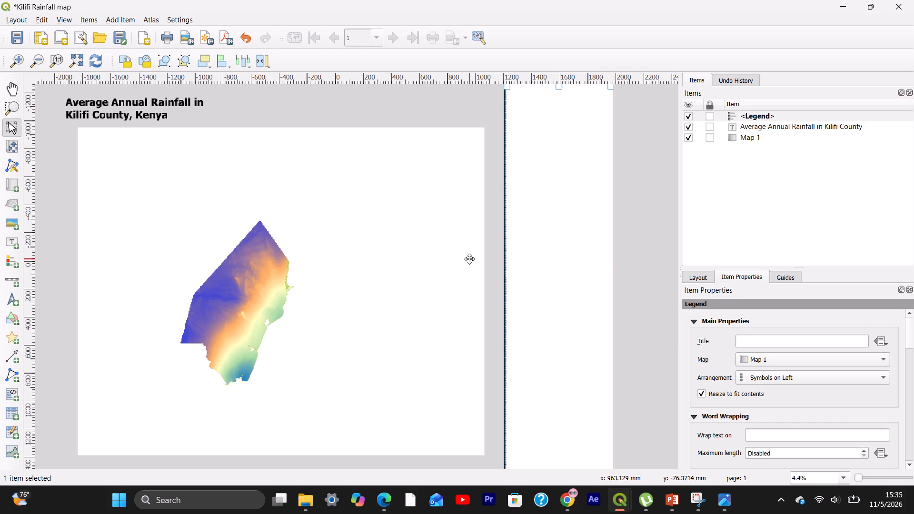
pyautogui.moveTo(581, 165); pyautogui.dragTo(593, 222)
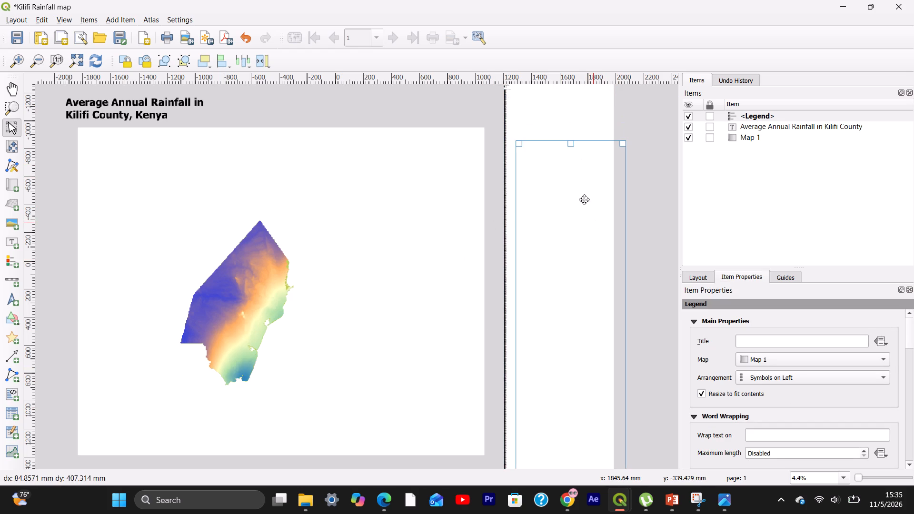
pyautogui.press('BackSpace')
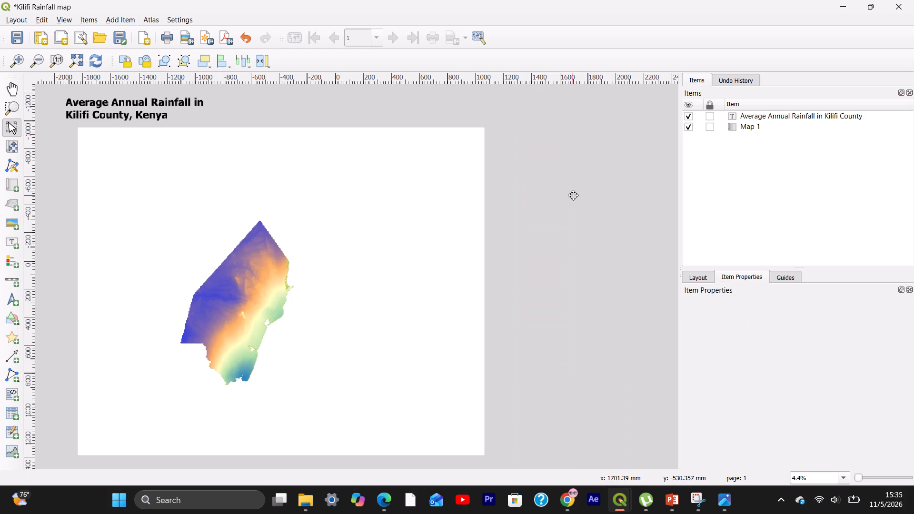
# Widen the Map 1 frame by pulling its right edge outward, bringing the map scale to about 131881.
pyautogui.click(392, 243)
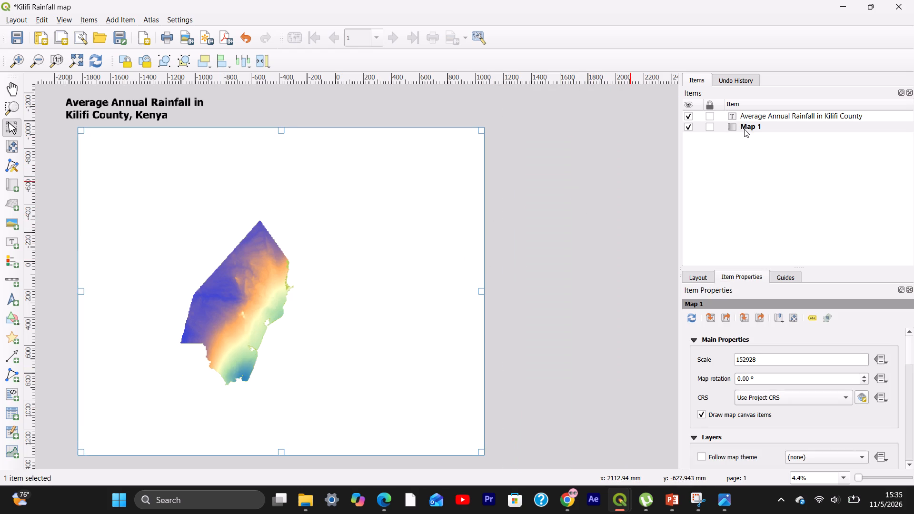
pyautogui.moveTo(482, 292); pyautogui.dragTo(531, 288)
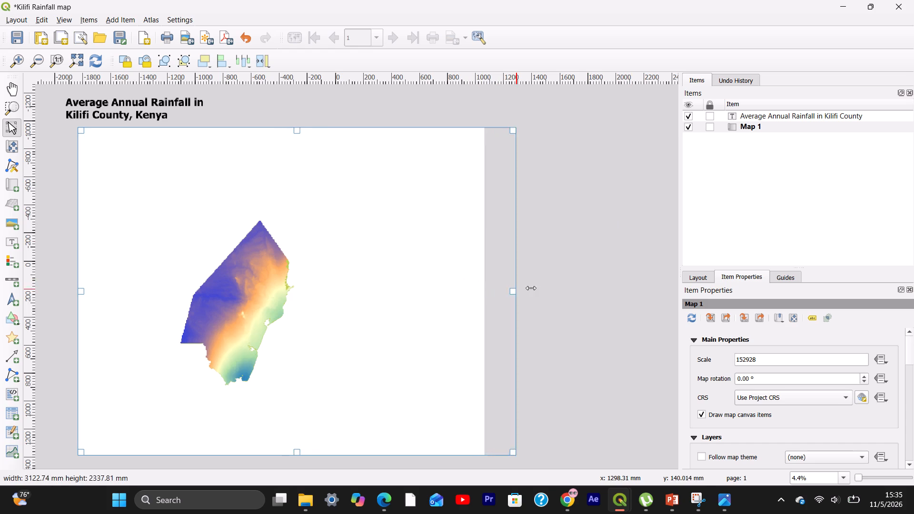
pyautogui.moveTo(531, 288); pyautogui.dragTo(547, 283)
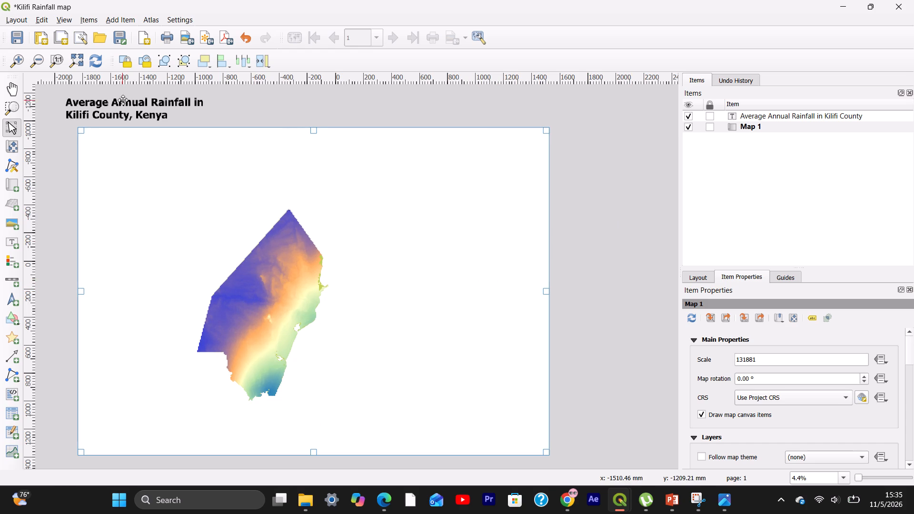
# Nudge the Average Annual Rainfall title label rightward until it lines up with the map frame's left edge.
pyautogui.click(85, 108)
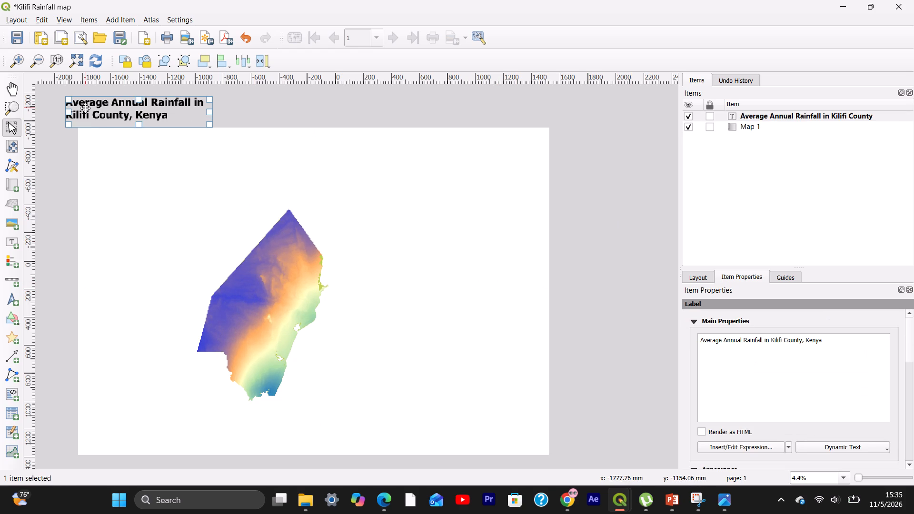
pyautogui.press('Right')
pyautogui.press('Right')
pyautogui.press('Right')
pyautogui.press('Right')
pyautogui.press('Right')
pyautogui.press('Right')
pyautogui.press('Right')
pyautogui.press('Right')
pyautogui.press('Right')
pyautogui.press('Right')
pyautogui.press('Right')
pyautogui.press('Right')
pyautogui.press('Right')
pyautogui.press('Right')
pyautogui.press('Right')
pyautogui.press('Right')
pyautogui.press('Right')
pyautogui.press('Right')
pyautogui.press('Right')
pyautogui.press('Right')
pyautogui.press('Right')
pyautogui.press('Right')
pyautogui.press('Right')
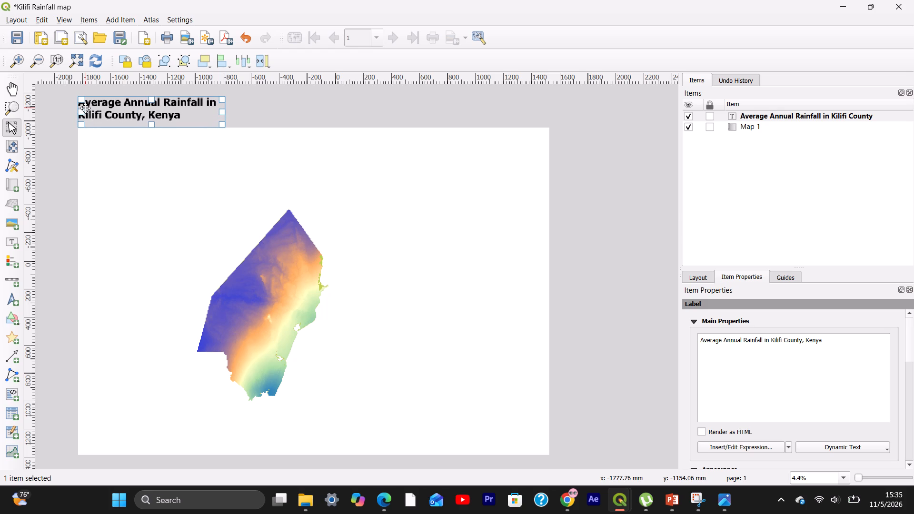
pyautogui.click(264, 110)
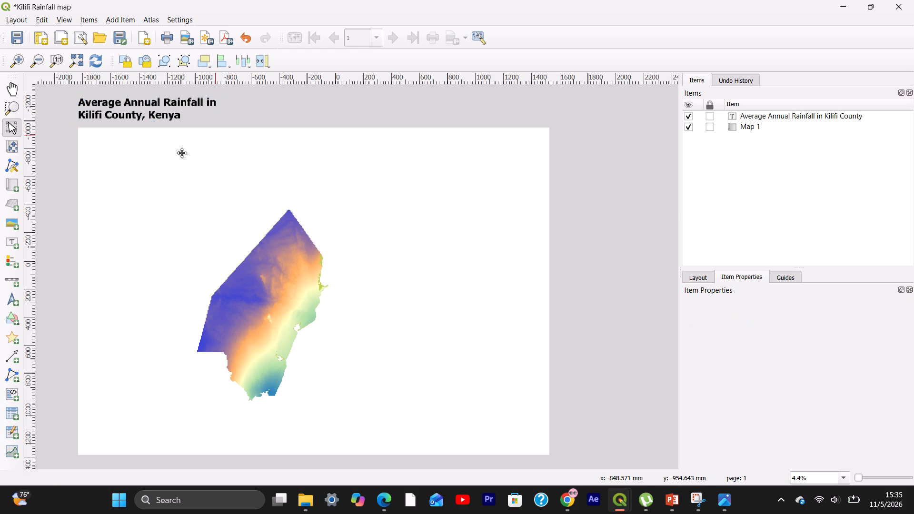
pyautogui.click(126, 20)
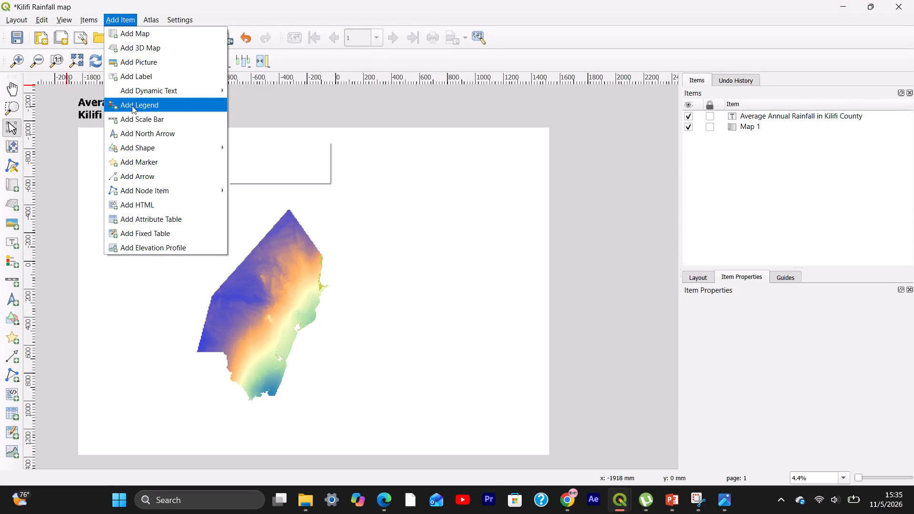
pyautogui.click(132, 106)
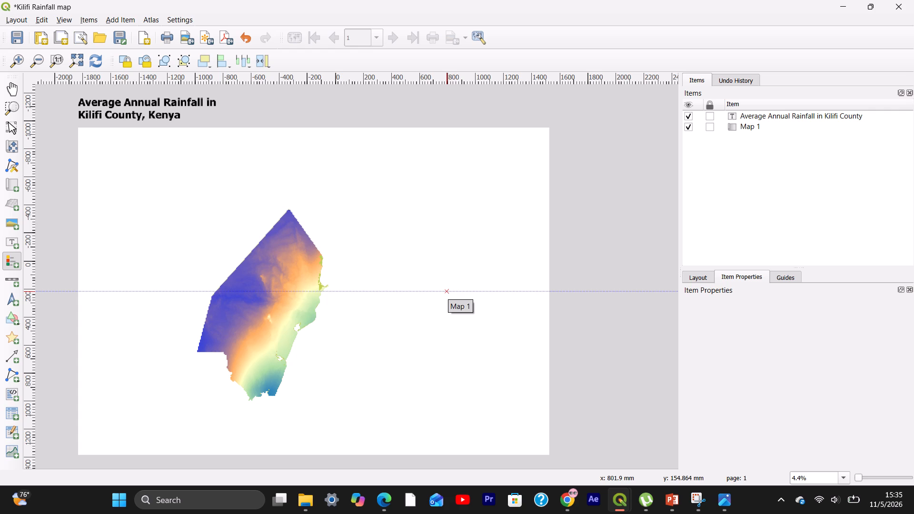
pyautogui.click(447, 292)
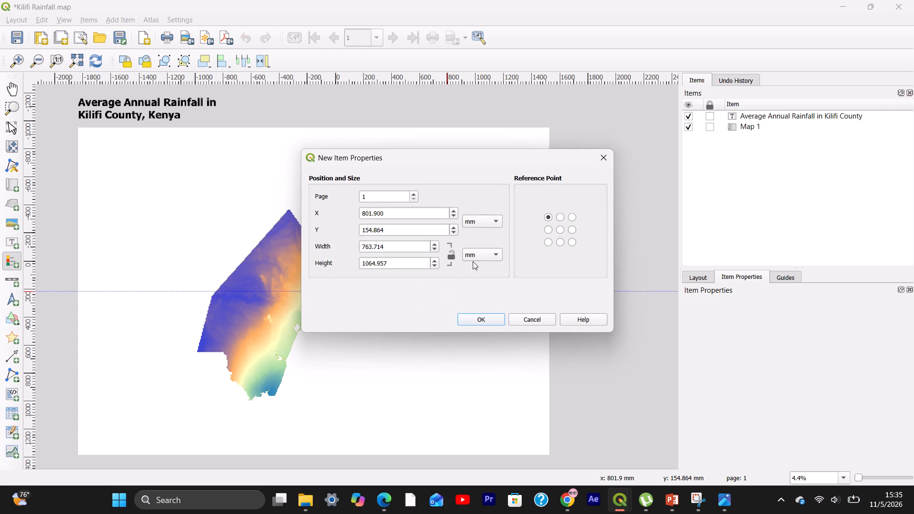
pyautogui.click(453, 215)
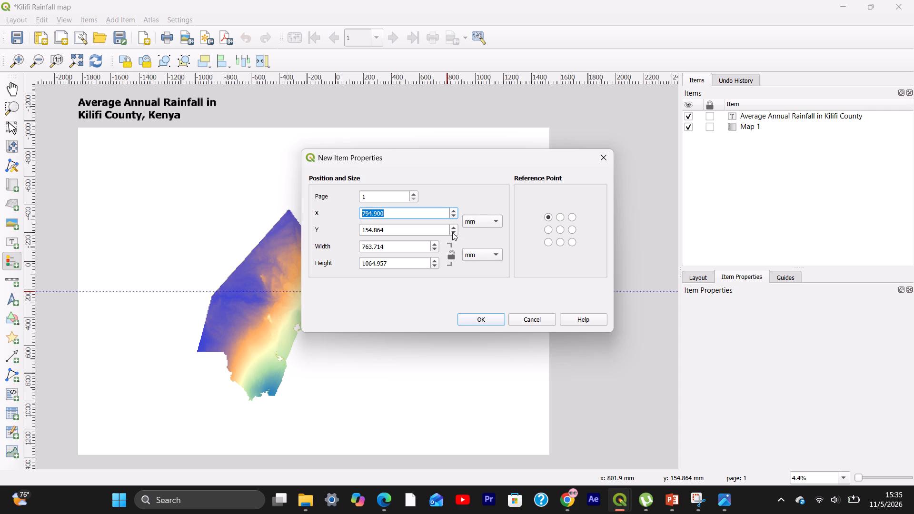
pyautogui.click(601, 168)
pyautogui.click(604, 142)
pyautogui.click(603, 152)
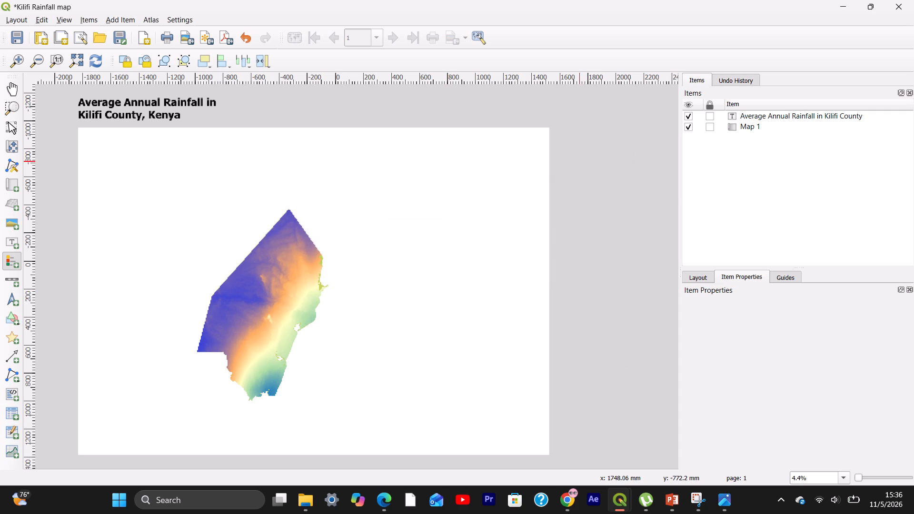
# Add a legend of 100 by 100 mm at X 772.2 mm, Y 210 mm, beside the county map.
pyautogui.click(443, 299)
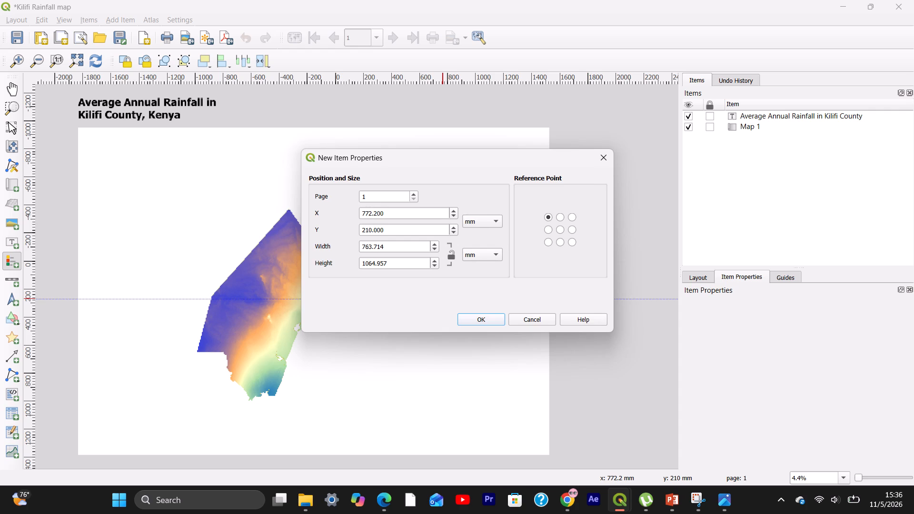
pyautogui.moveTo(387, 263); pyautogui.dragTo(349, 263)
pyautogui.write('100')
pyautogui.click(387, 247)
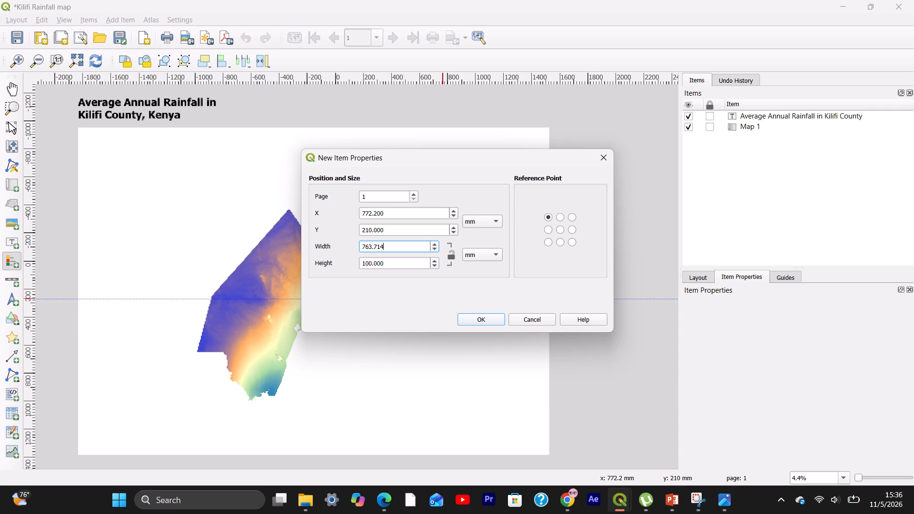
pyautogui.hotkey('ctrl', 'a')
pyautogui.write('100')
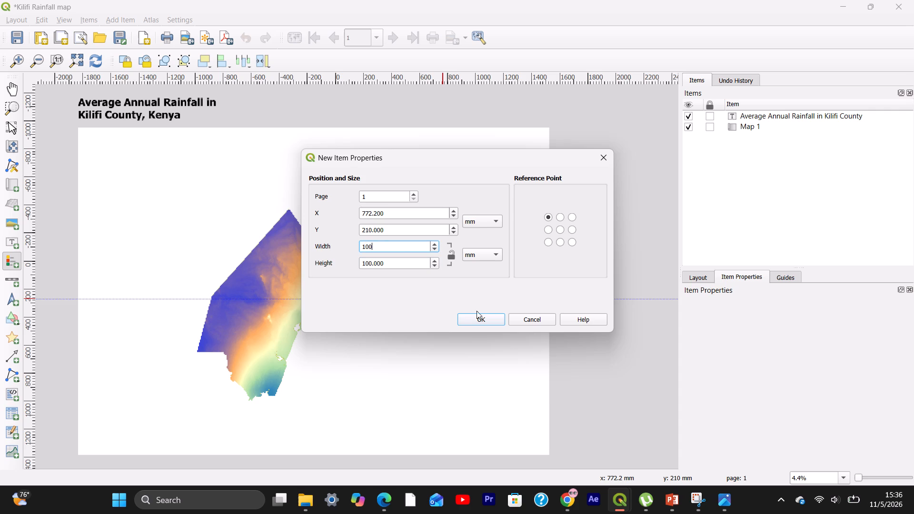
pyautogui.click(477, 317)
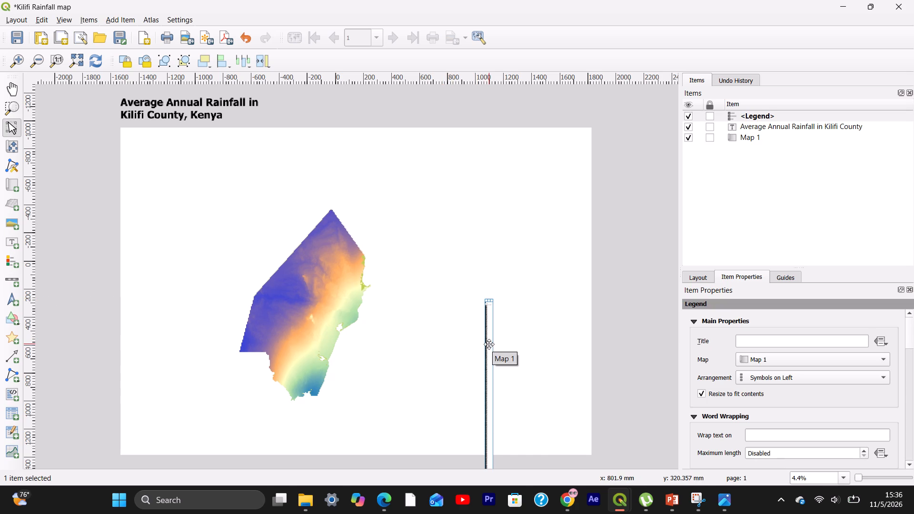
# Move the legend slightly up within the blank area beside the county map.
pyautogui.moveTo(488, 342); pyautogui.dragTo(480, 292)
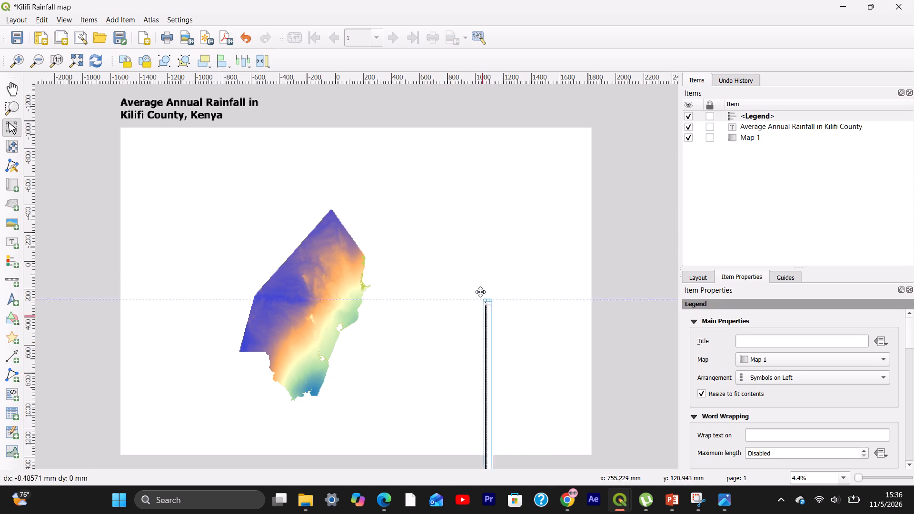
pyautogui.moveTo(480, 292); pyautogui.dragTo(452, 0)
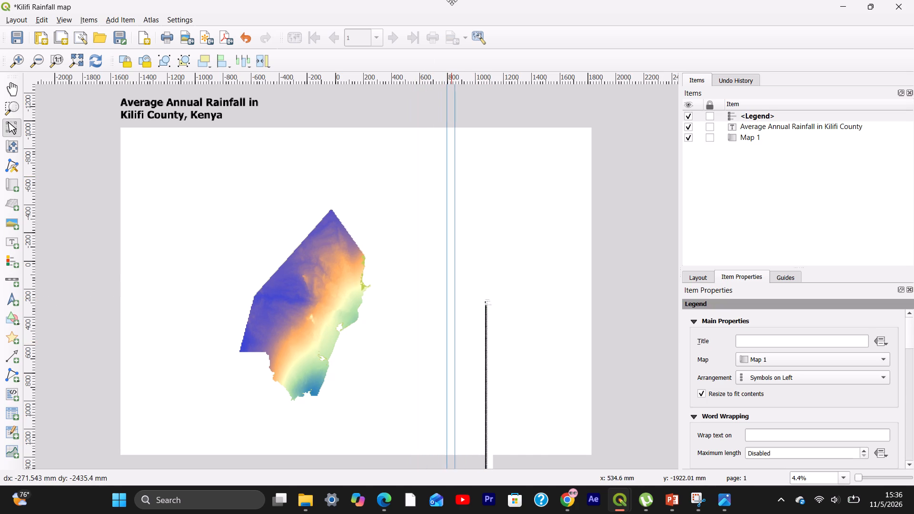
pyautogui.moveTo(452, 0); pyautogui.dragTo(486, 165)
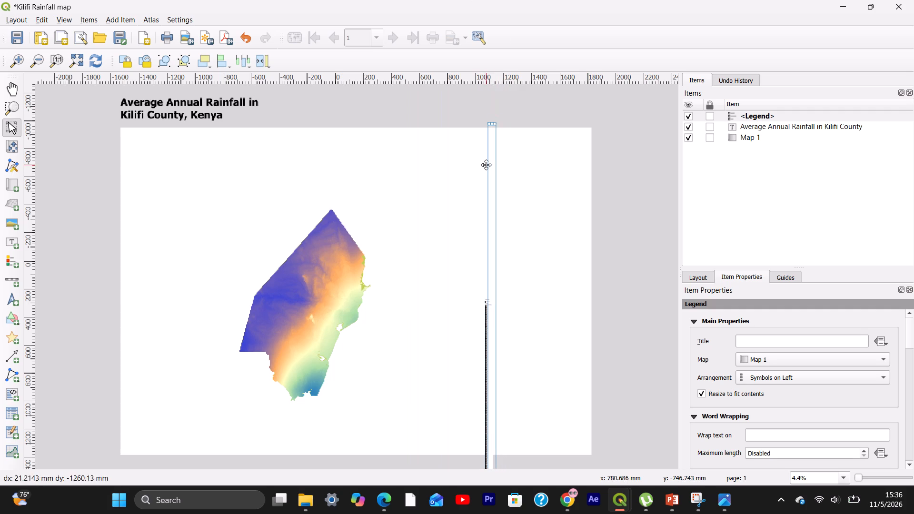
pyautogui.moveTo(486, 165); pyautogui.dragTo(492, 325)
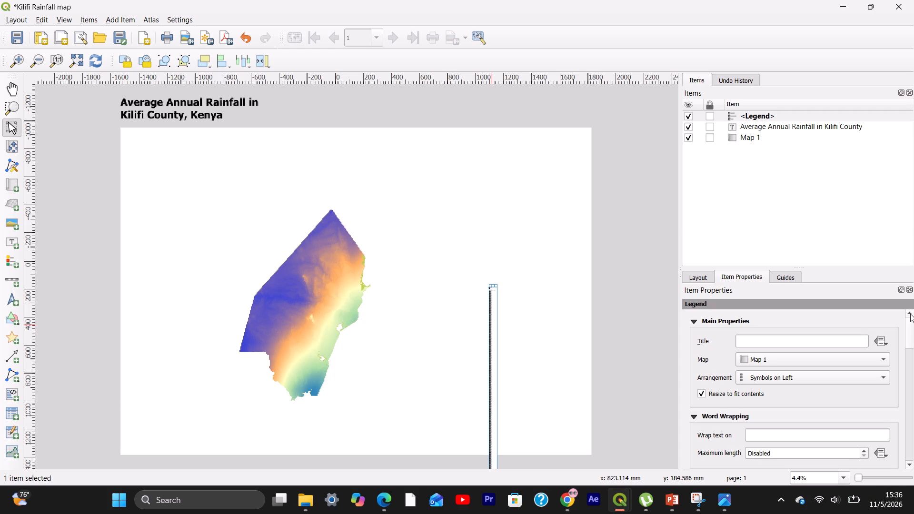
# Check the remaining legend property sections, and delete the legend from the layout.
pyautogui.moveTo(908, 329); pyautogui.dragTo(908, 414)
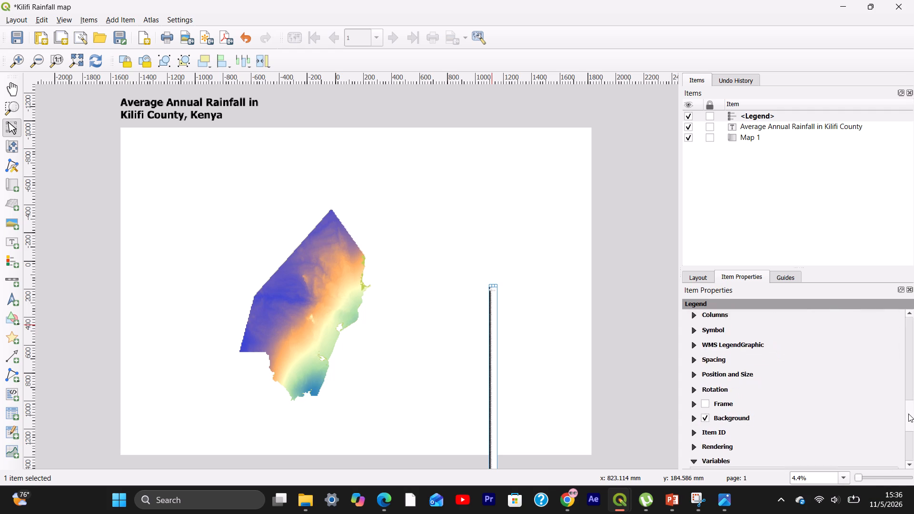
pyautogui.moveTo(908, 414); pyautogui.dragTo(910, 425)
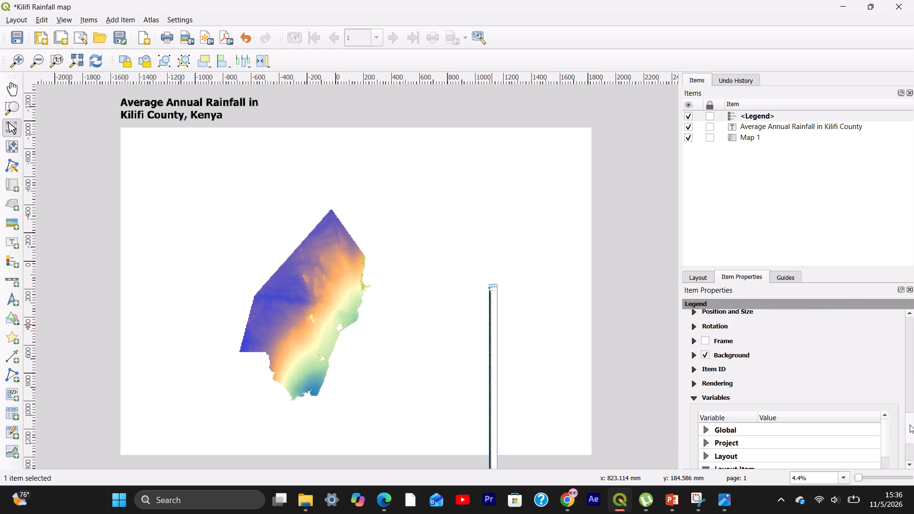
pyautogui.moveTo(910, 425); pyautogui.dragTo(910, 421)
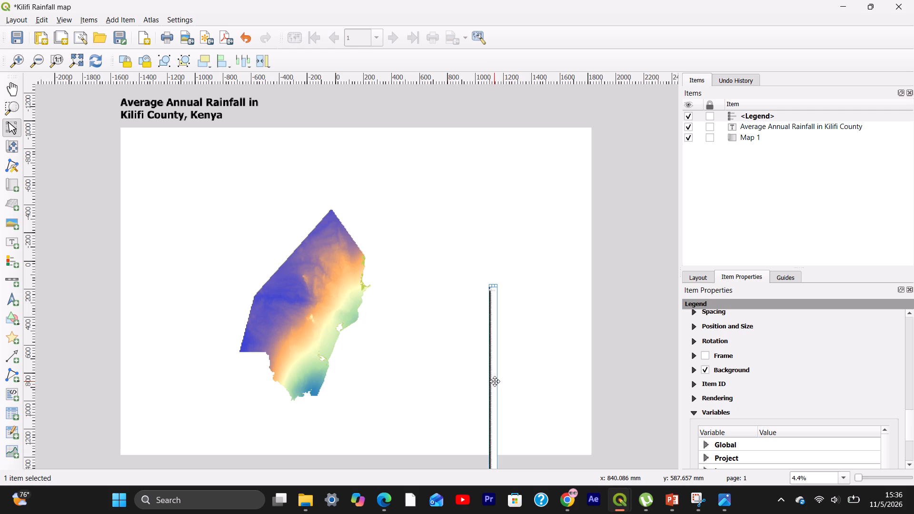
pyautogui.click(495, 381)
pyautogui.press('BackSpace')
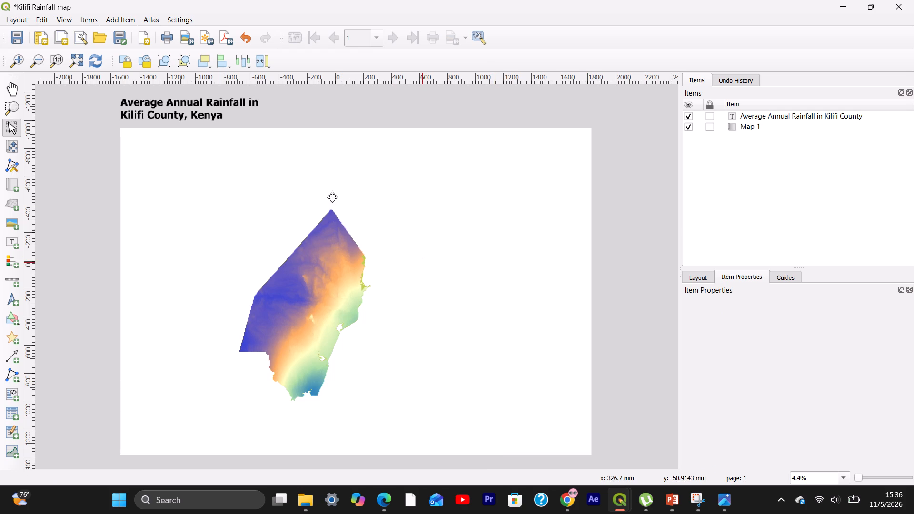
# Add a new legend at X 100 mm, Y 100 mm with width and height of 100 mm.
pyautogui.click(115, 20)
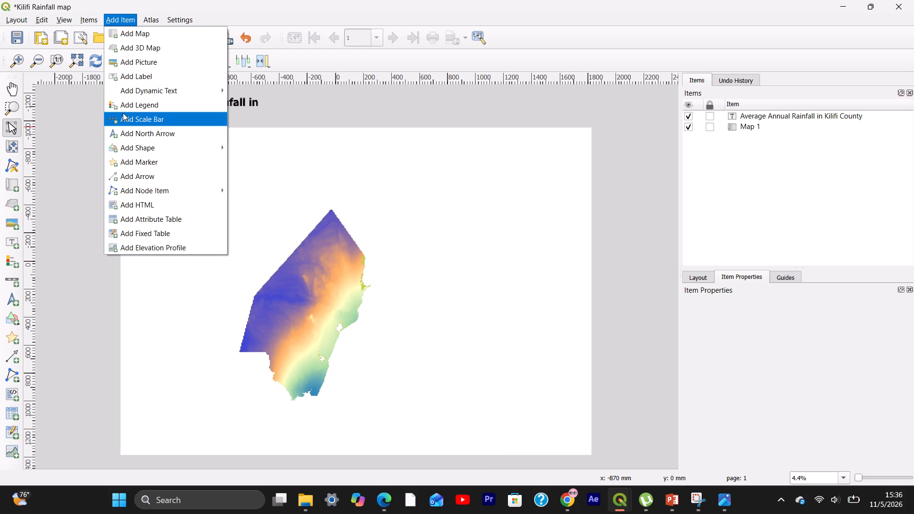
pyautogui.click(123, 107)
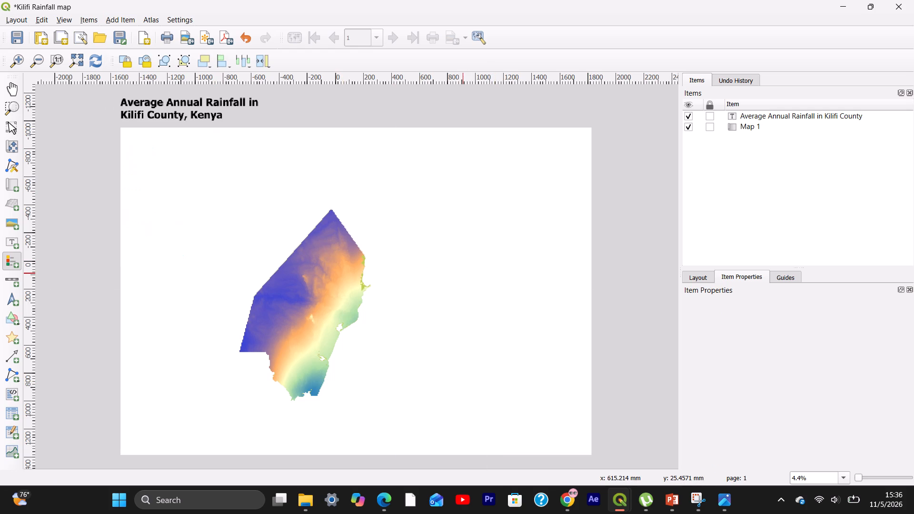
pyautogui.click(463, 273)
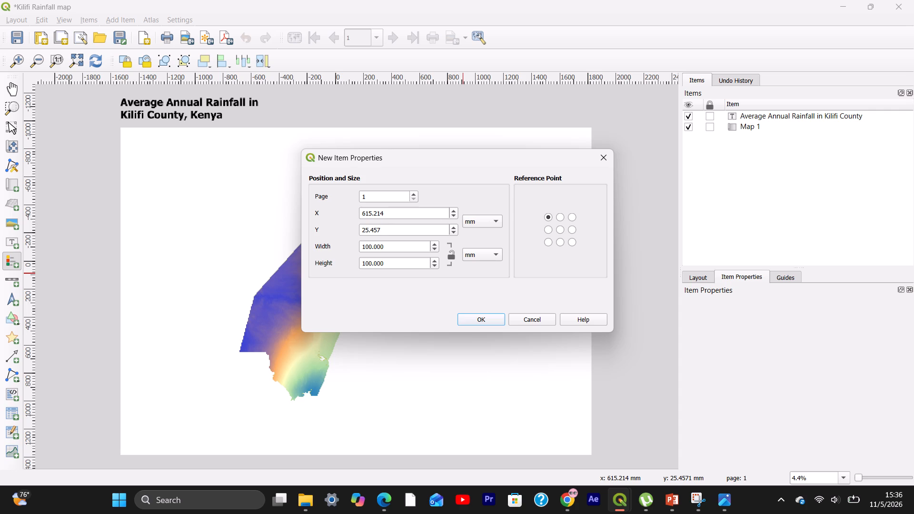
pyautogui.click(383, 212)
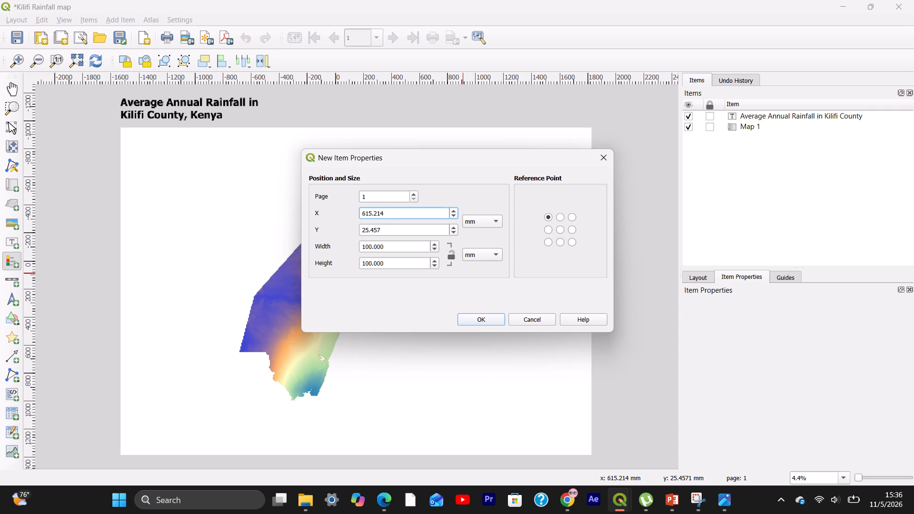
pyautogui.moveTo(387, 213); pyautogui.dragTo(293, 226)
pyautogui.moveTo(394, 212); pyautogui.dragTo(333, 211)
pyautogui.write('100')
pyautogui.moveTo(379, 229); pyautogui.dragTo(344, 229)
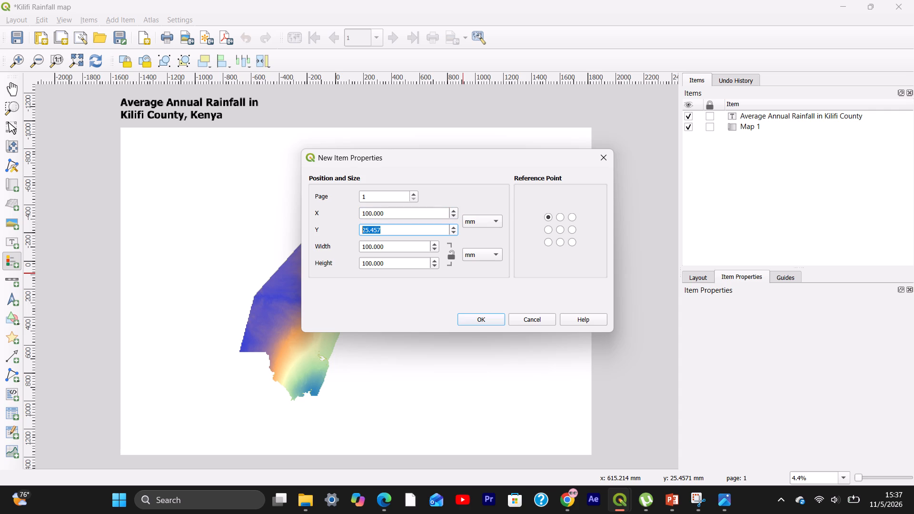
pyautogui.moveTo(344, 229); pyautogui.dragTo(338, 229)
pyautogui.write('100')
pyautogui.click(477, 319)
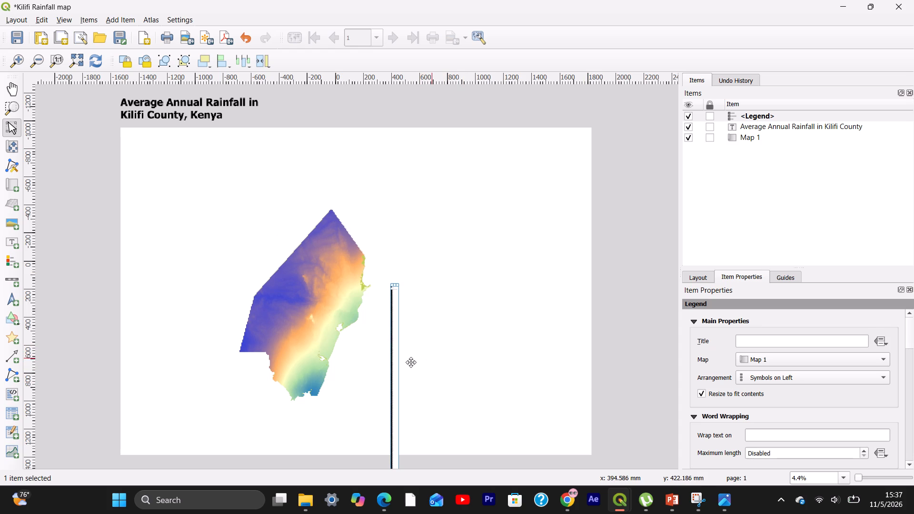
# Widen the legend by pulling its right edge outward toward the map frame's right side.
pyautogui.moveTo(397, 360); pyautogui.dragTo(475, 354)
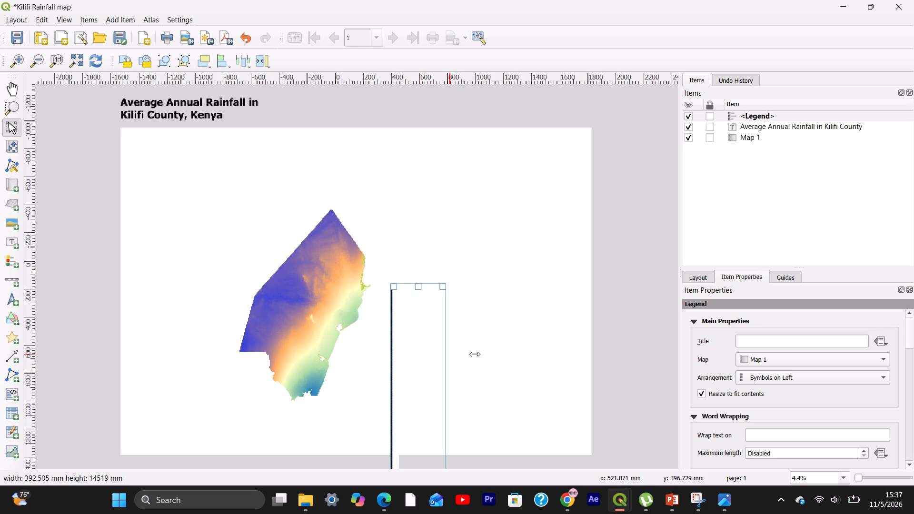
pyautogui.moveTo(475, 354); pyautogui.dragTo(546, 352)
# Move the legend into the blank area right of the county map and lower its upper edge.
pyautogui.moveTo(477, 349); pyautogui.dragTo(496, 205)
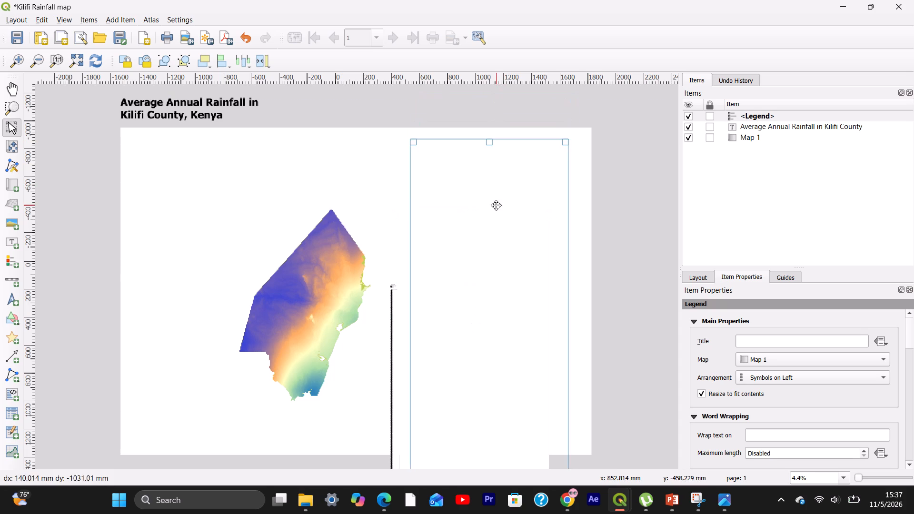
pyautogui.moveTo(496, 205); pyautogui.dragTo(508, 316)
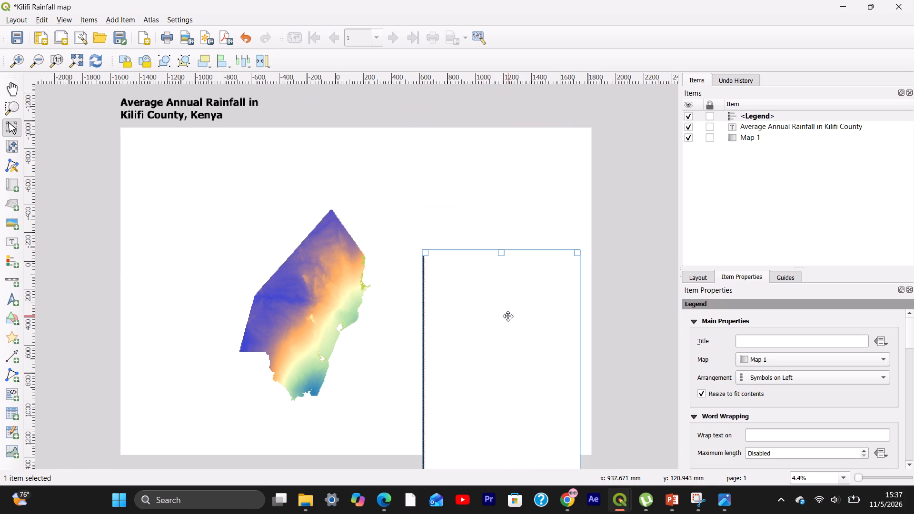
pyautogui.moveTo(497, 254); pyautogui.dragTo(492, 279)
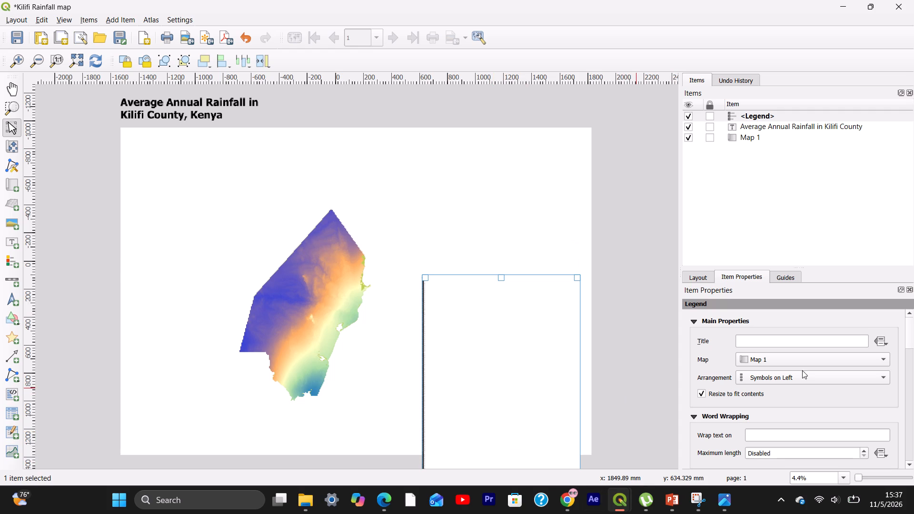
# Turn off automatic updating of the legend items.
pyautogui.moveTo(909, 335); pyautogui.dragTo(911, 384)
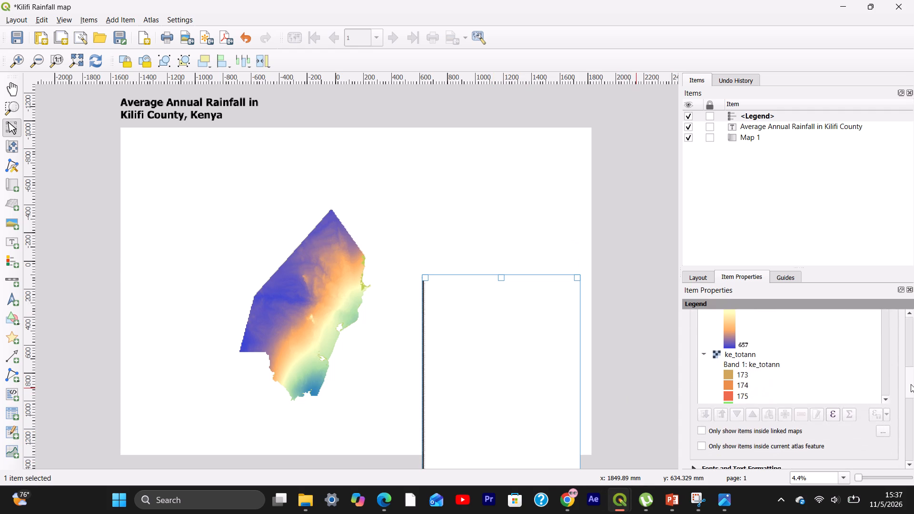
pyautogui.moveTo(911, 384); pyautogui.dragTo(911, 354)
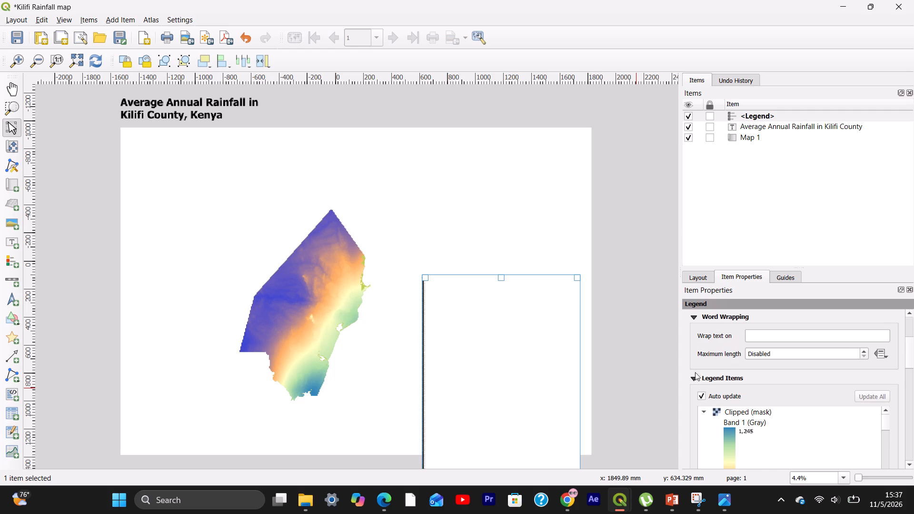
pyautogui.click(701, 395)
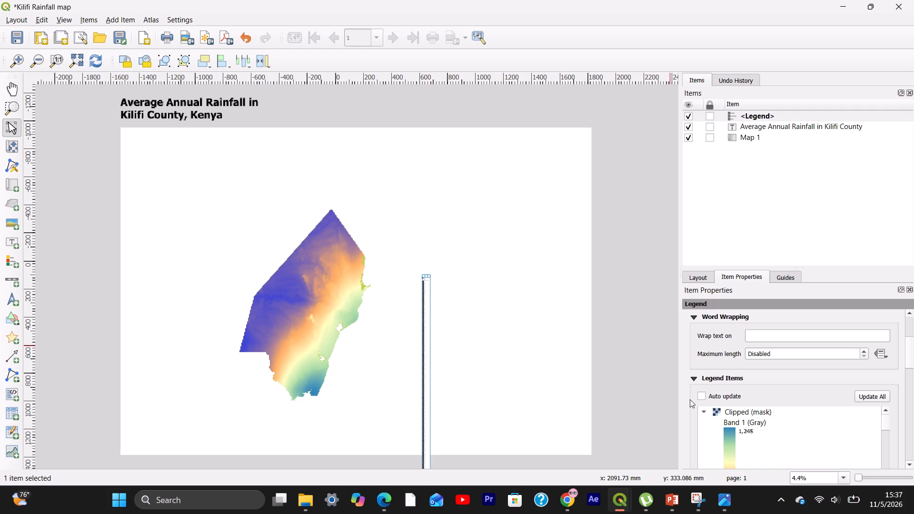
# Examine the legend's full length relative to the map frame.
pyautogui.scroll(-2, 678, 357)
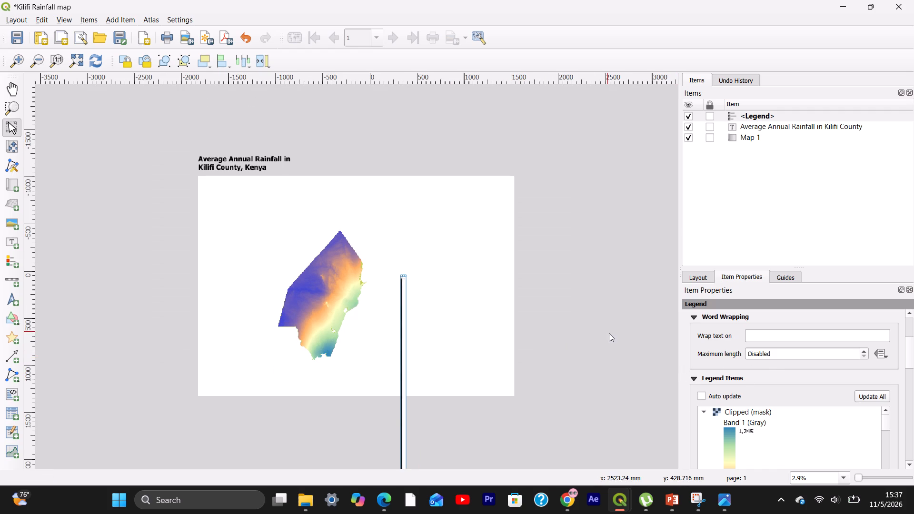
pyautogui.scroll(-2, 471, 395)
pyautogui.keyDown('ctrl'); pyautogui.scroll(-1, 471, 395); pyautogui.keyUp('ctrl')
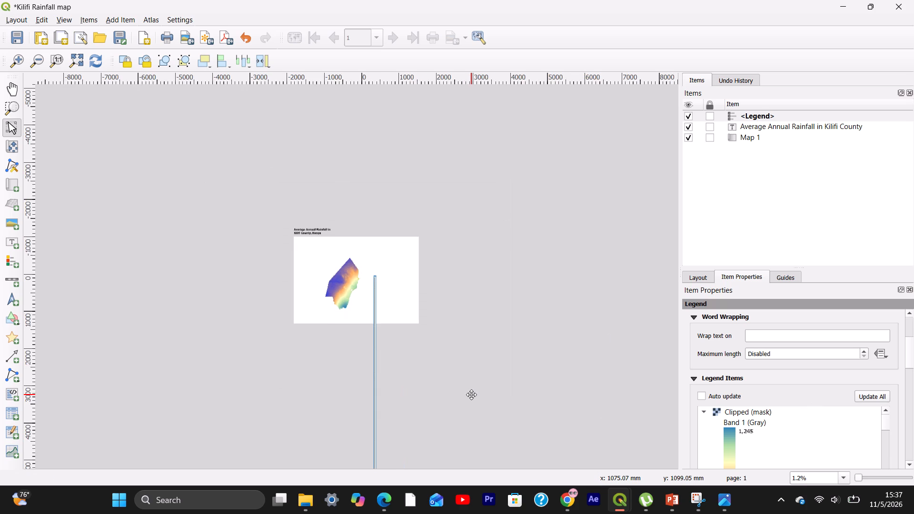
pyautogui.keyDown('ctrl'); pyautogui.scroll(-2, 471, 395); pyautogui.keyUp('ctrl')
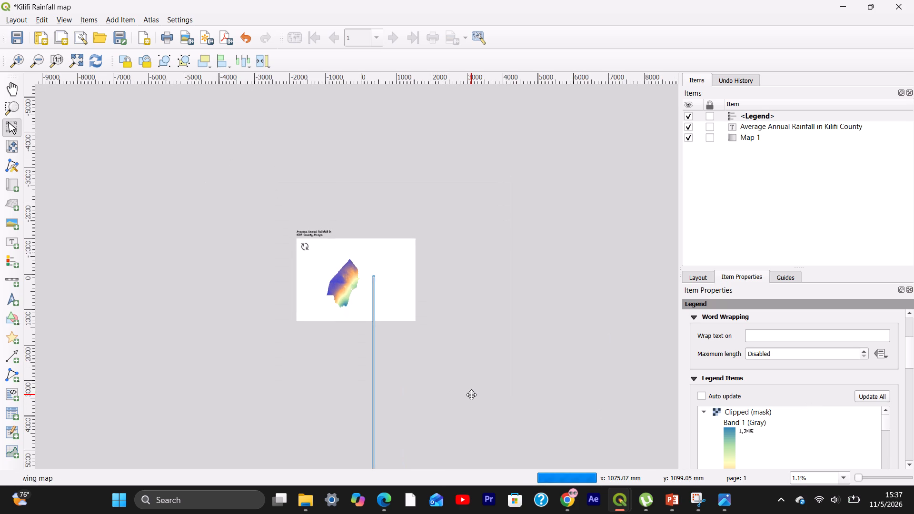
pyautogui.keyDown('ctrl'); pyautogui.scroll(-3, 471, 395); pyautogui.keyUp('ctrl')
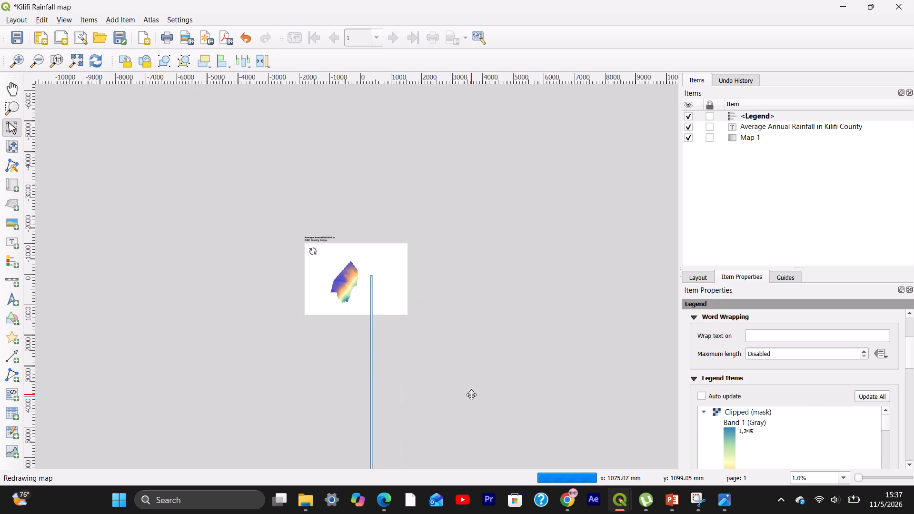
pyautogui.keyDown('ctrl'); pyautogui.scroll(-14, 471, 395); pyautogui.keyUp('ctrl')
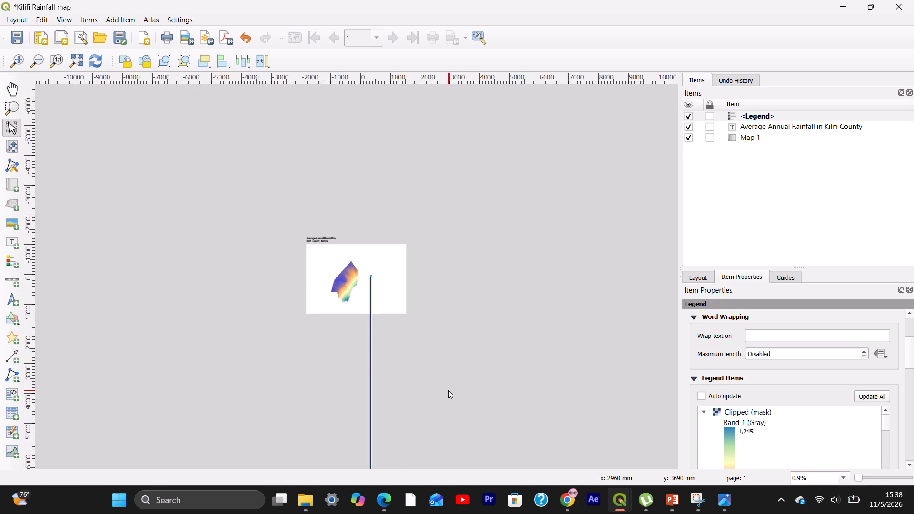
# Widen the legend to about 1002 mm by pulling out its right edge within the map frame.
pyautogui.keyDown('ctrl'); pyautogui.scroll(-5, 448, 390); pyautogui.keyUp('ctrl')
pyautogui.keyDown('ctrl'); pyautogui.scroll(2, 448, 390); pyautogui.keyUp('ctrl')
pyautogui.keyDown('ctrl'); pyautogui.scroll(1, 478, 350); pyautogui.keyUp('ctrl')
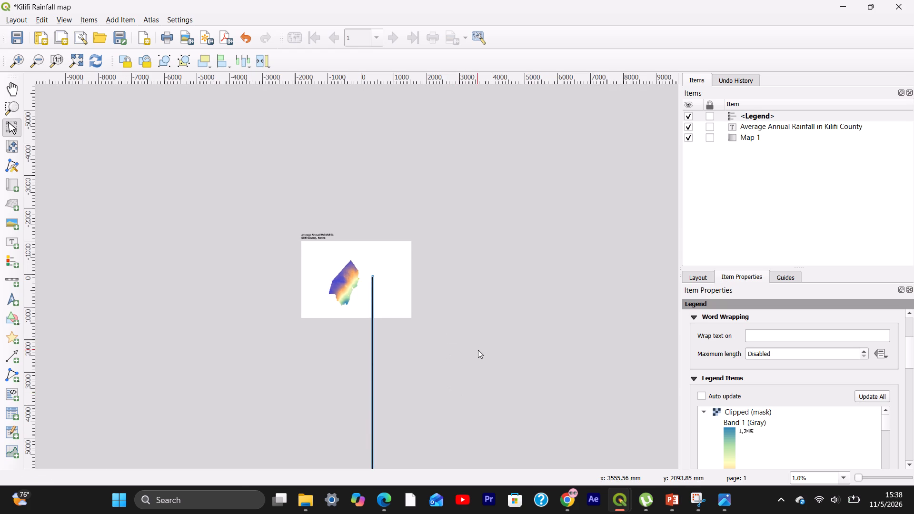
pyautogui.keyDown('ctrl'); pyautogui.scroll(3, 478, 350); pyautogui.keyUp('ctrl')
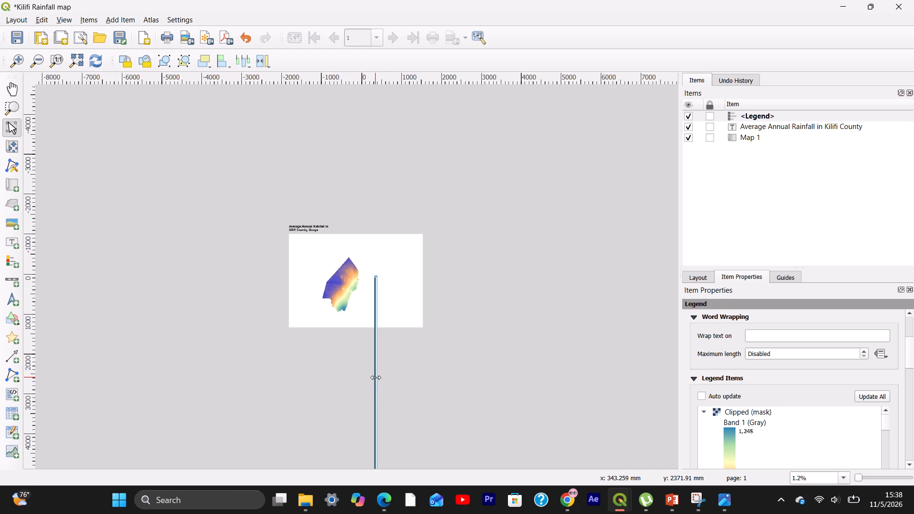
pyautogui.moveTo(376, 377); pyautogui.dragTo(418, 373)
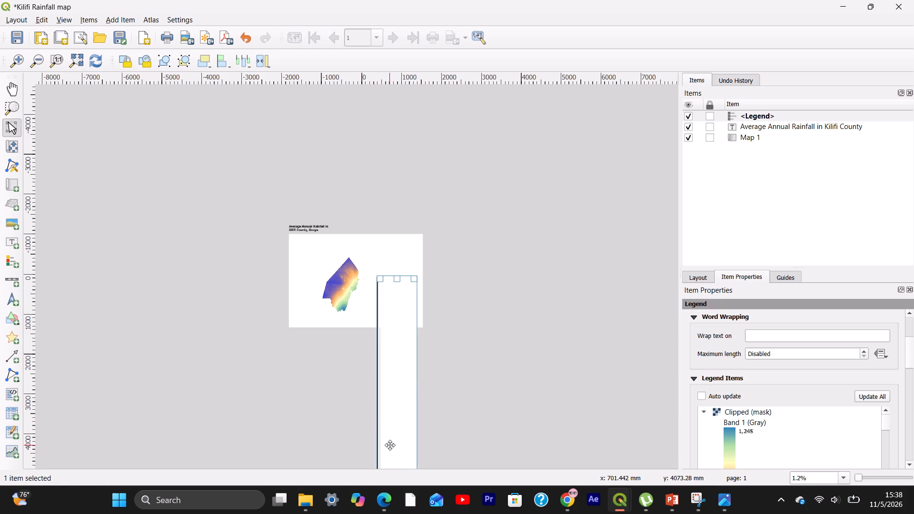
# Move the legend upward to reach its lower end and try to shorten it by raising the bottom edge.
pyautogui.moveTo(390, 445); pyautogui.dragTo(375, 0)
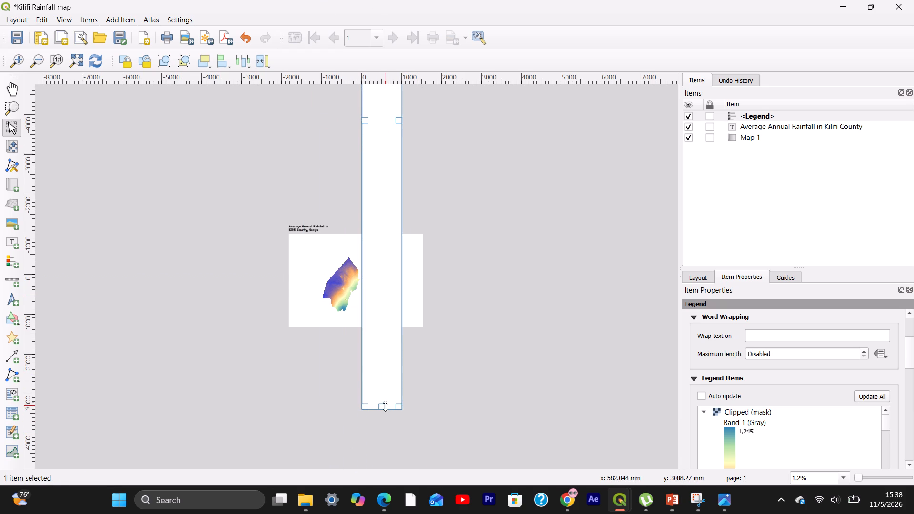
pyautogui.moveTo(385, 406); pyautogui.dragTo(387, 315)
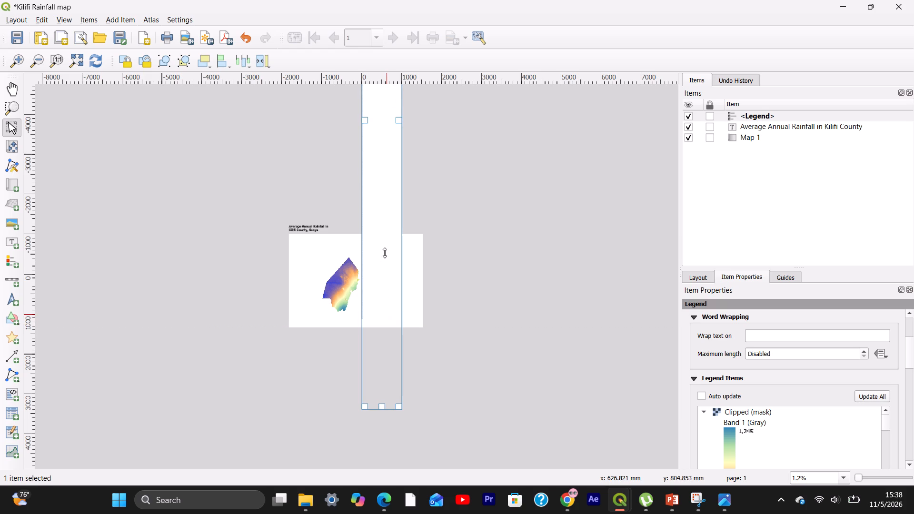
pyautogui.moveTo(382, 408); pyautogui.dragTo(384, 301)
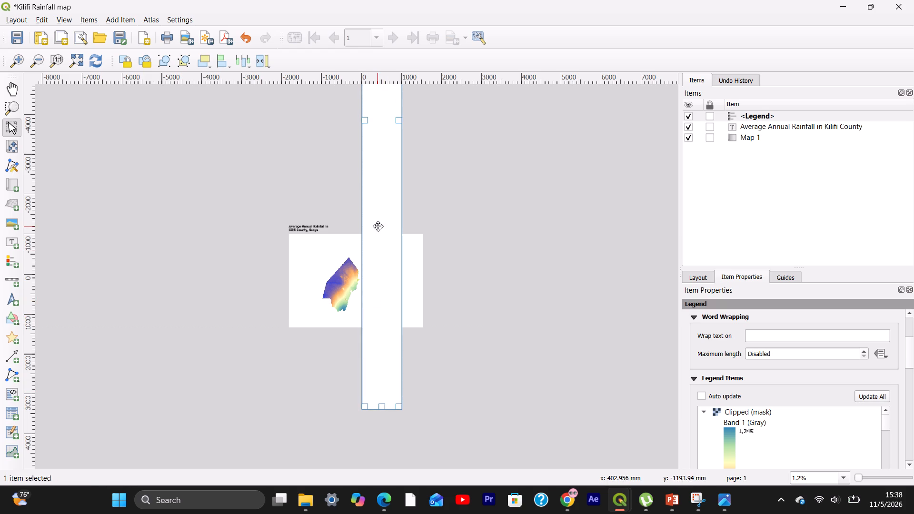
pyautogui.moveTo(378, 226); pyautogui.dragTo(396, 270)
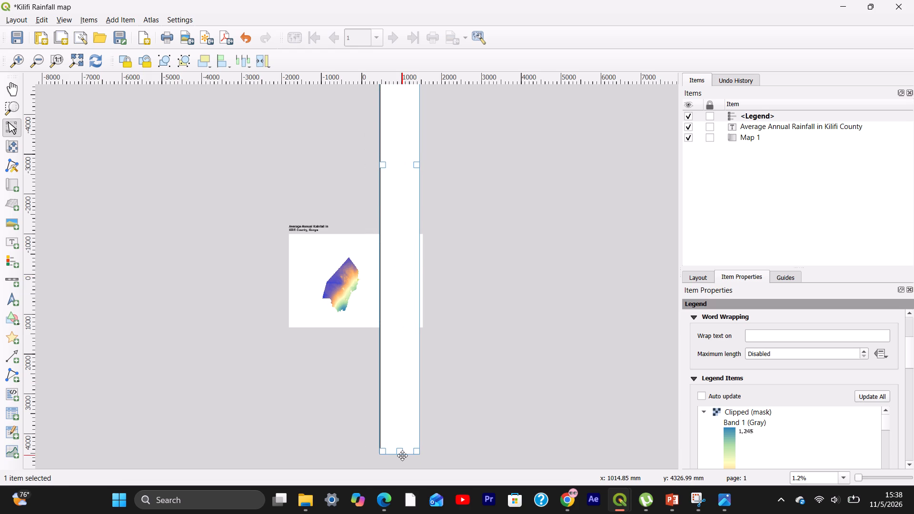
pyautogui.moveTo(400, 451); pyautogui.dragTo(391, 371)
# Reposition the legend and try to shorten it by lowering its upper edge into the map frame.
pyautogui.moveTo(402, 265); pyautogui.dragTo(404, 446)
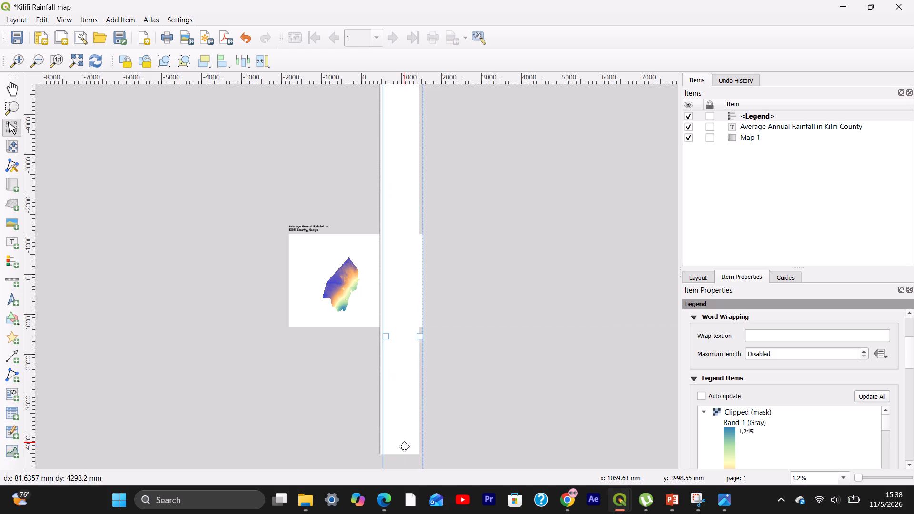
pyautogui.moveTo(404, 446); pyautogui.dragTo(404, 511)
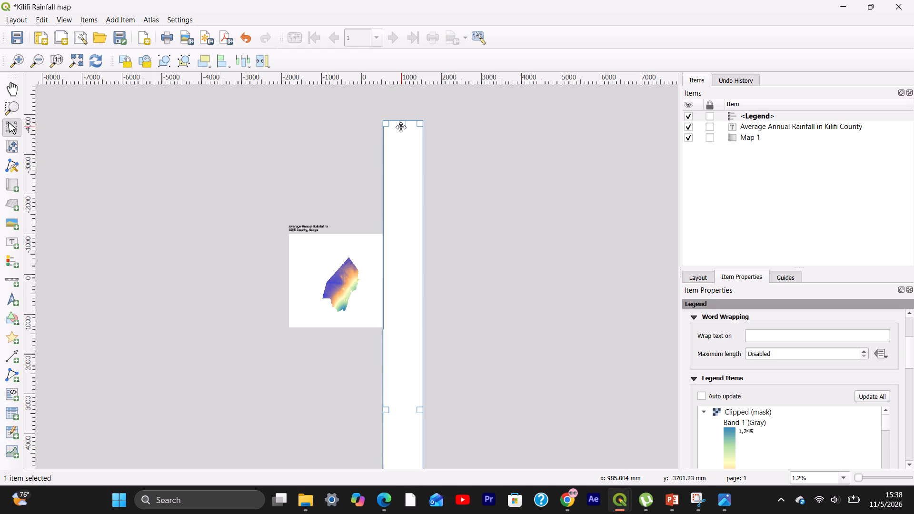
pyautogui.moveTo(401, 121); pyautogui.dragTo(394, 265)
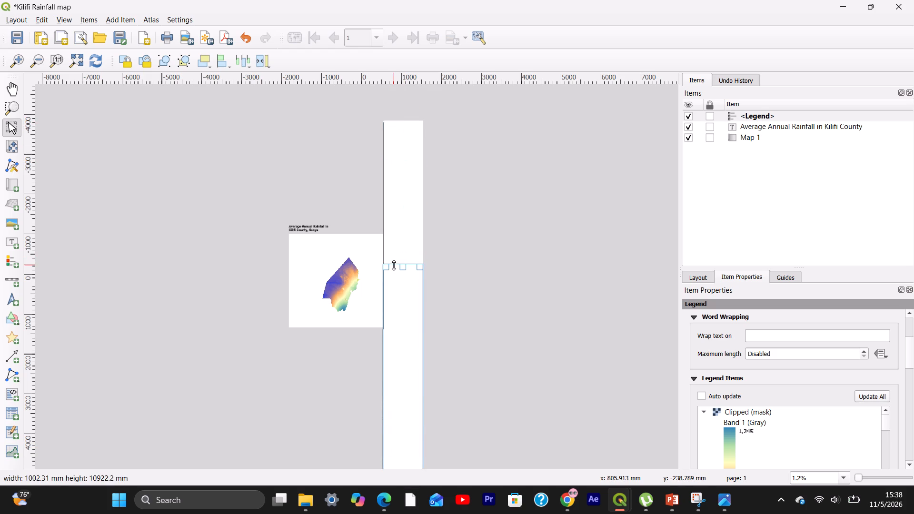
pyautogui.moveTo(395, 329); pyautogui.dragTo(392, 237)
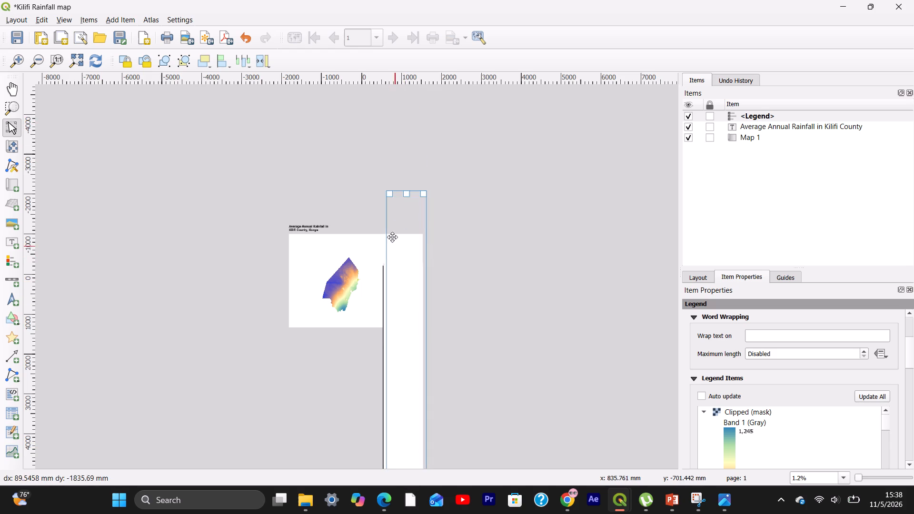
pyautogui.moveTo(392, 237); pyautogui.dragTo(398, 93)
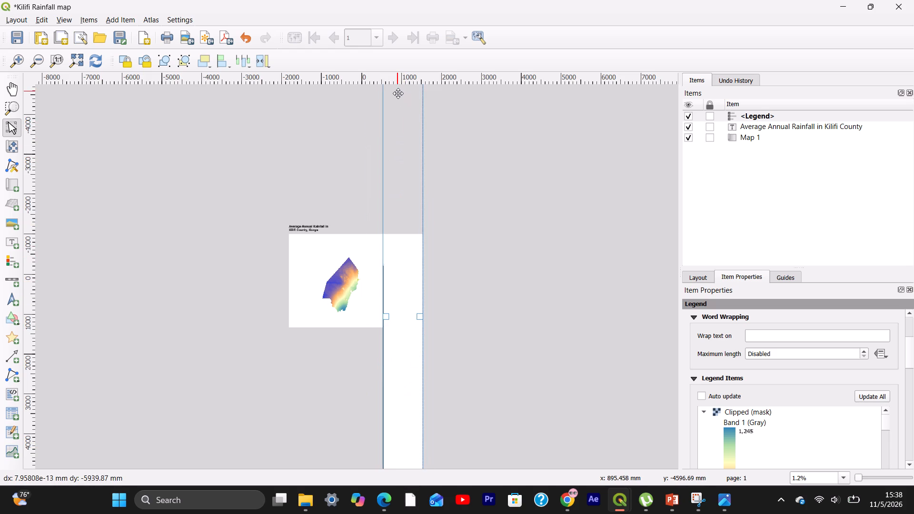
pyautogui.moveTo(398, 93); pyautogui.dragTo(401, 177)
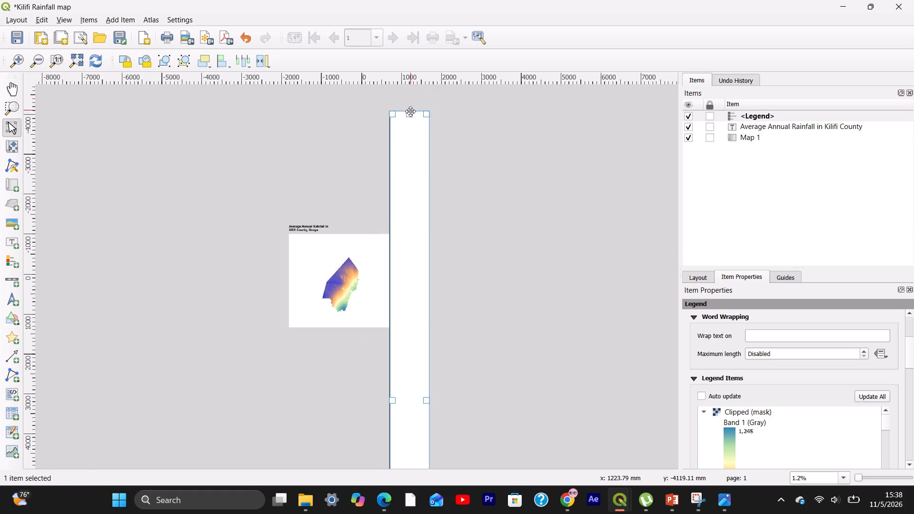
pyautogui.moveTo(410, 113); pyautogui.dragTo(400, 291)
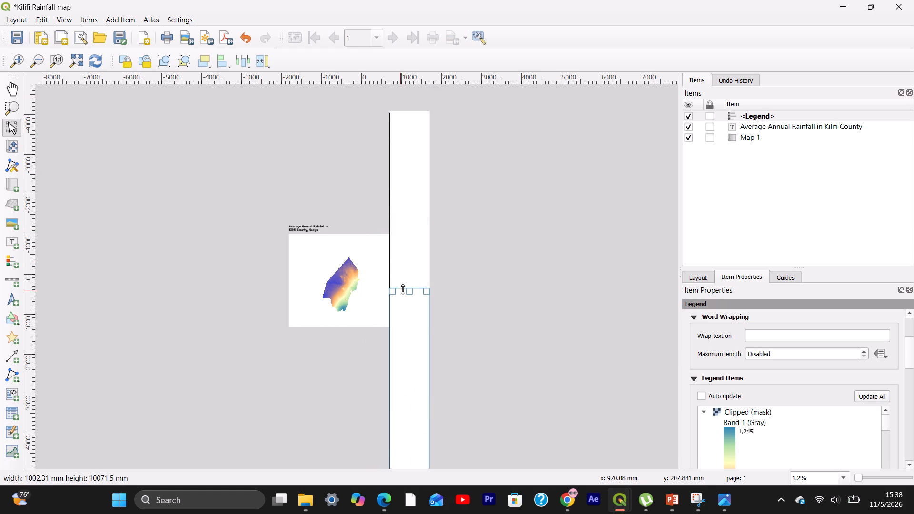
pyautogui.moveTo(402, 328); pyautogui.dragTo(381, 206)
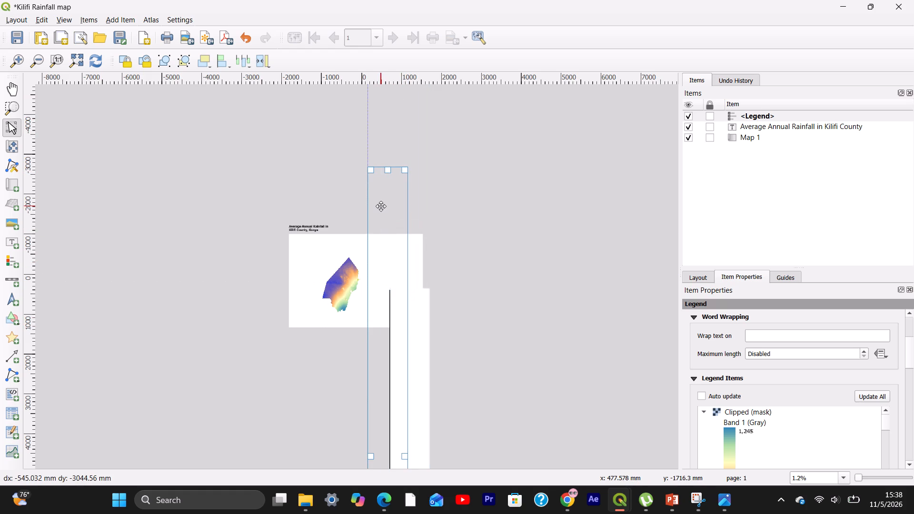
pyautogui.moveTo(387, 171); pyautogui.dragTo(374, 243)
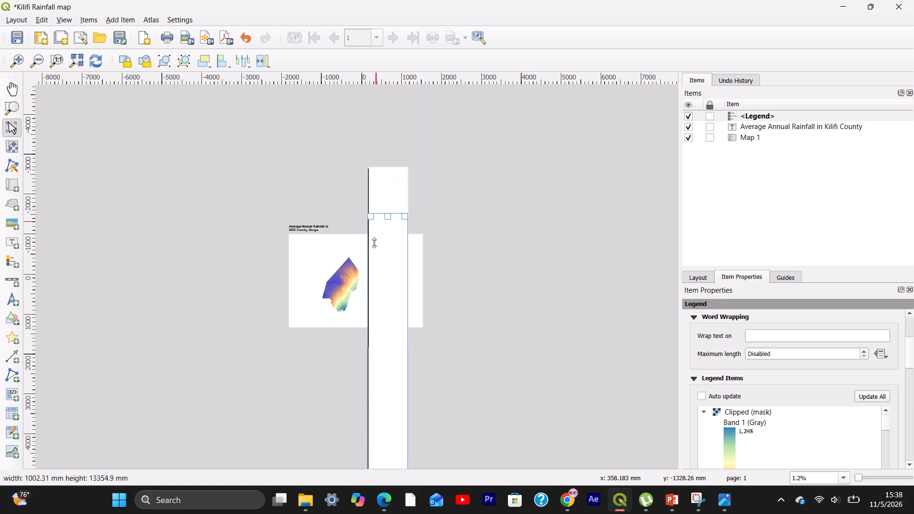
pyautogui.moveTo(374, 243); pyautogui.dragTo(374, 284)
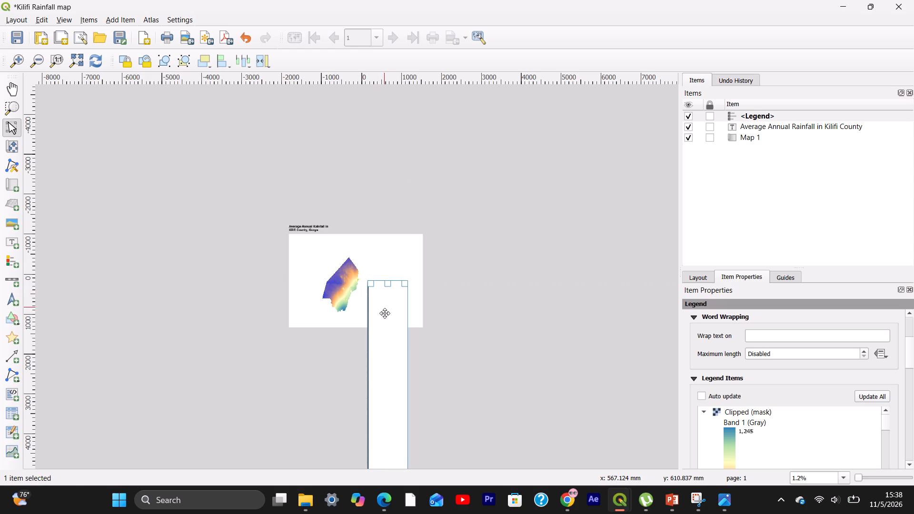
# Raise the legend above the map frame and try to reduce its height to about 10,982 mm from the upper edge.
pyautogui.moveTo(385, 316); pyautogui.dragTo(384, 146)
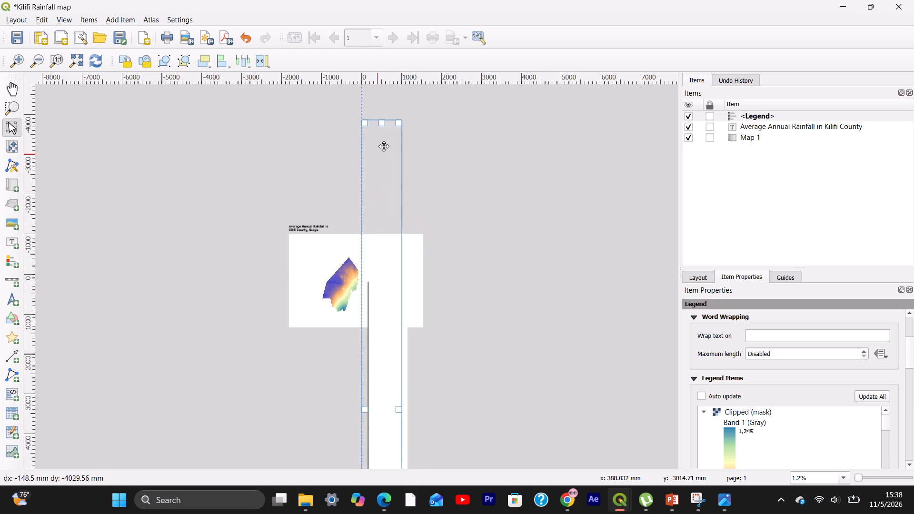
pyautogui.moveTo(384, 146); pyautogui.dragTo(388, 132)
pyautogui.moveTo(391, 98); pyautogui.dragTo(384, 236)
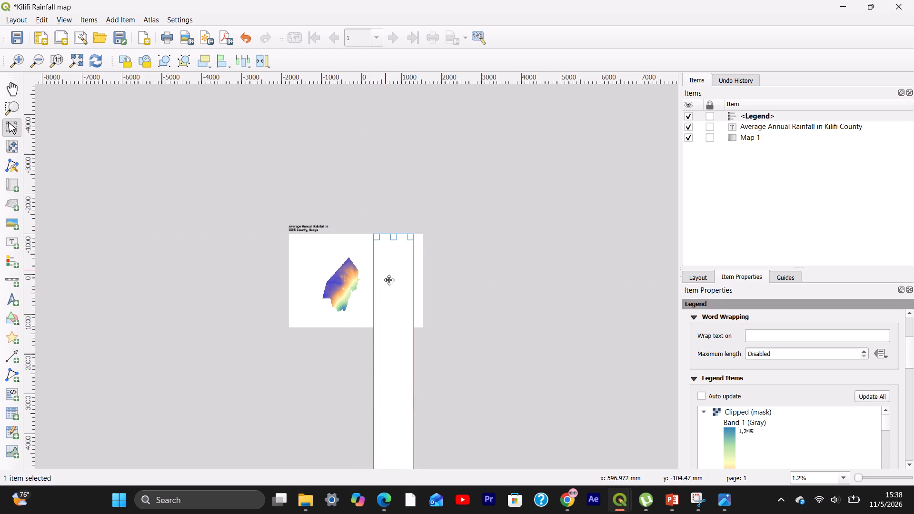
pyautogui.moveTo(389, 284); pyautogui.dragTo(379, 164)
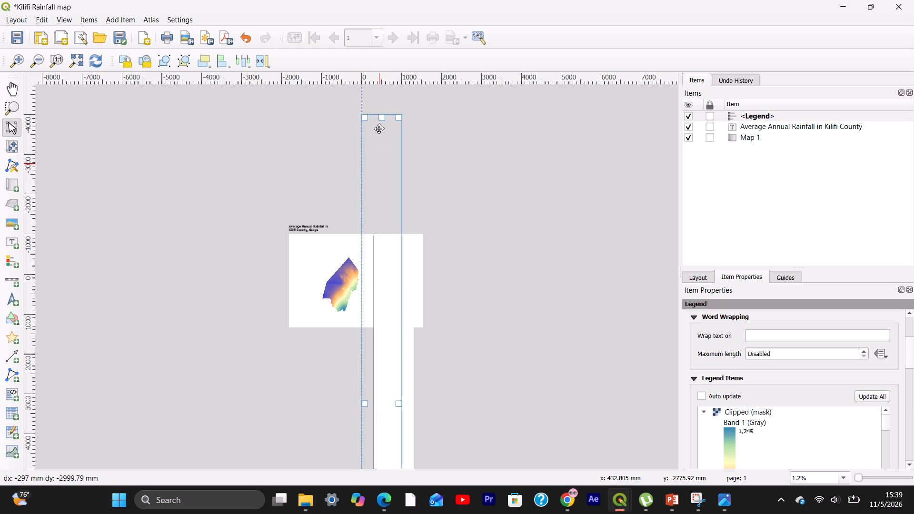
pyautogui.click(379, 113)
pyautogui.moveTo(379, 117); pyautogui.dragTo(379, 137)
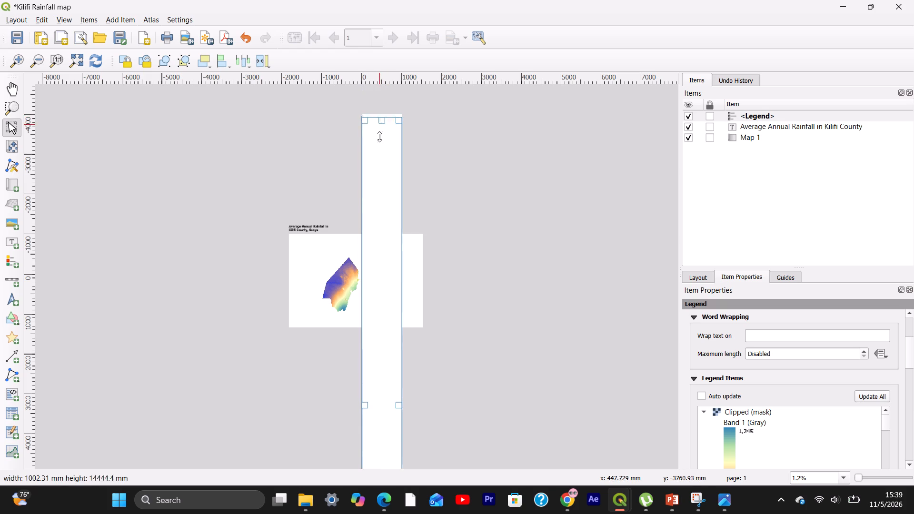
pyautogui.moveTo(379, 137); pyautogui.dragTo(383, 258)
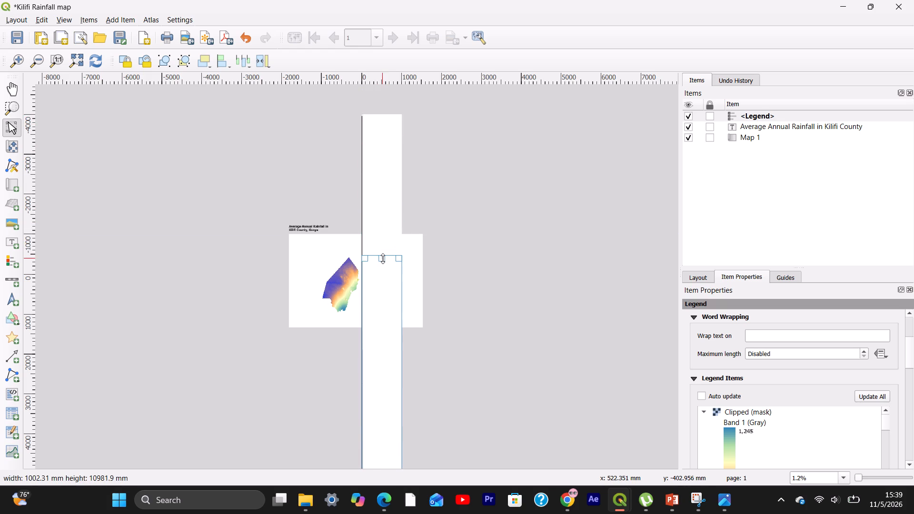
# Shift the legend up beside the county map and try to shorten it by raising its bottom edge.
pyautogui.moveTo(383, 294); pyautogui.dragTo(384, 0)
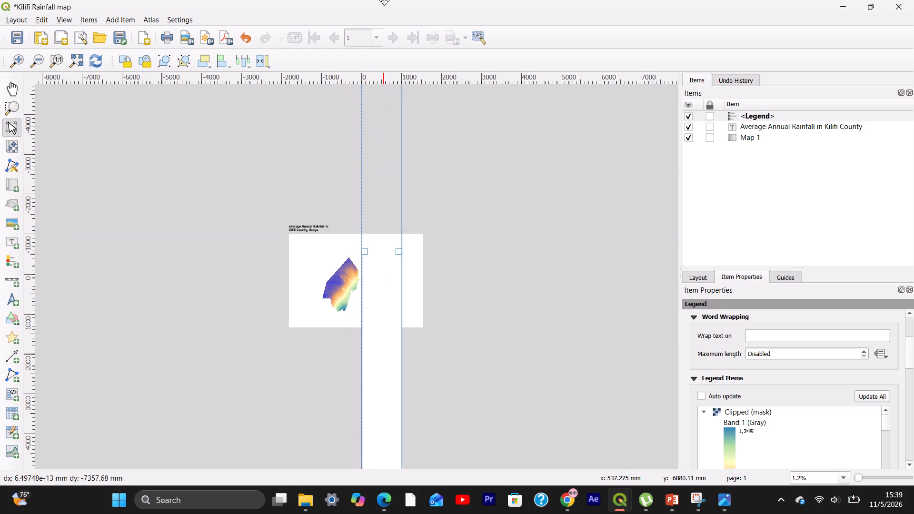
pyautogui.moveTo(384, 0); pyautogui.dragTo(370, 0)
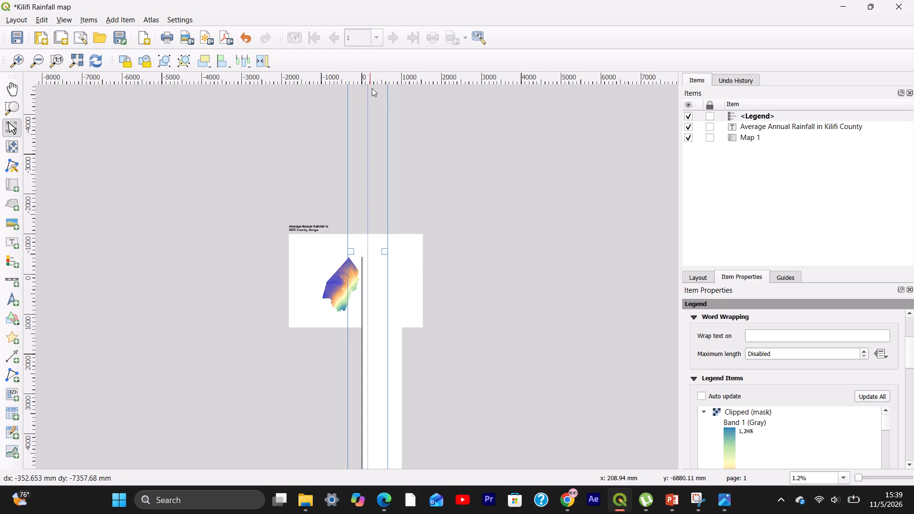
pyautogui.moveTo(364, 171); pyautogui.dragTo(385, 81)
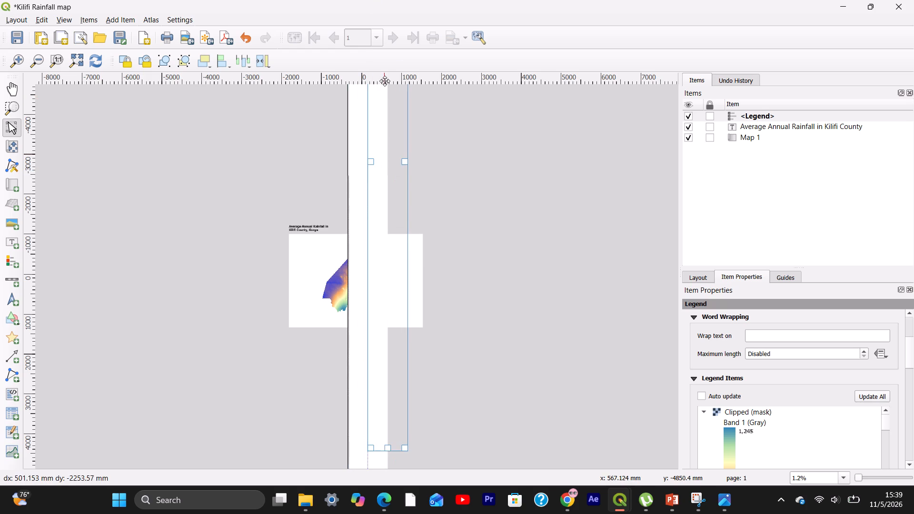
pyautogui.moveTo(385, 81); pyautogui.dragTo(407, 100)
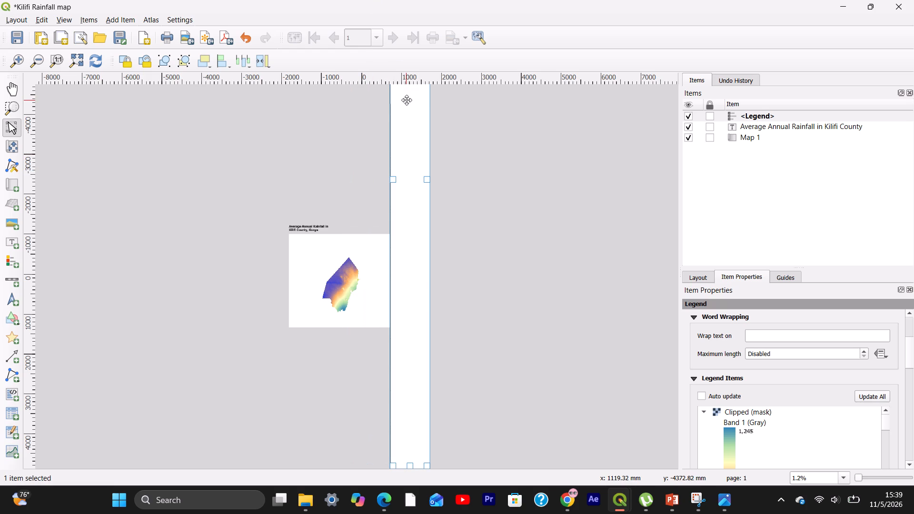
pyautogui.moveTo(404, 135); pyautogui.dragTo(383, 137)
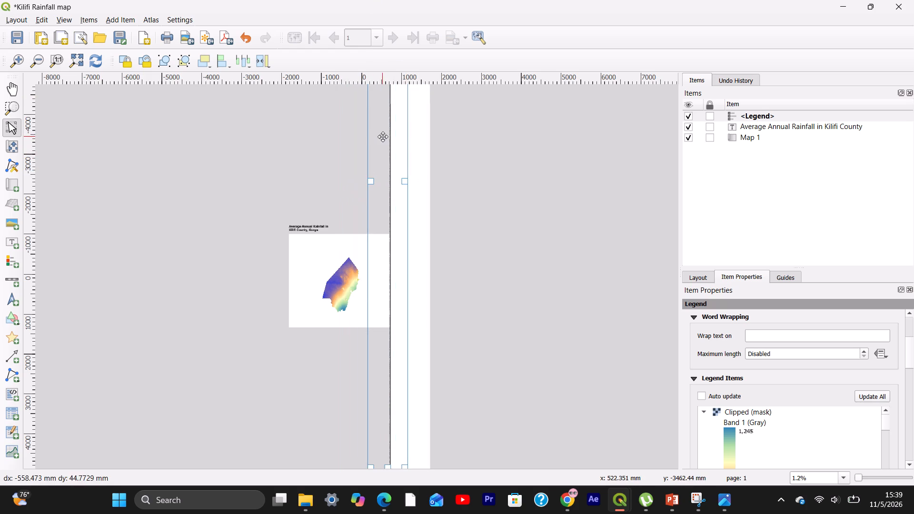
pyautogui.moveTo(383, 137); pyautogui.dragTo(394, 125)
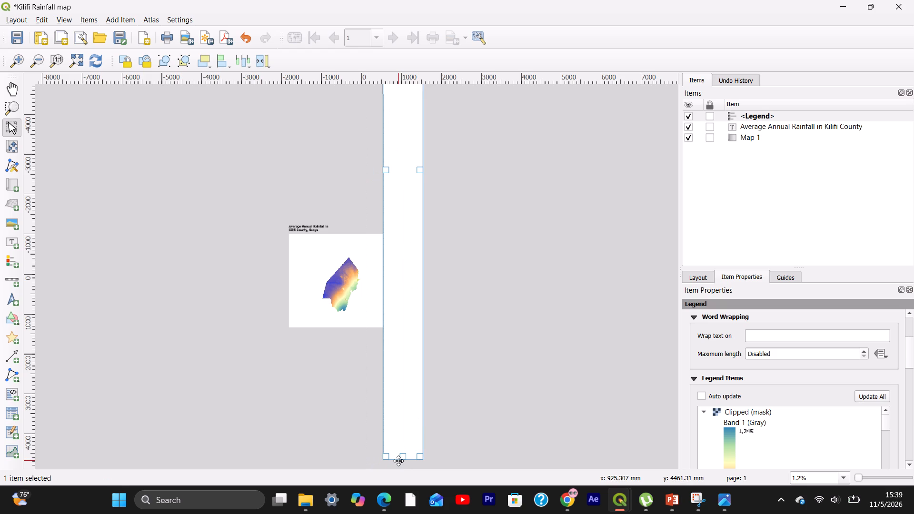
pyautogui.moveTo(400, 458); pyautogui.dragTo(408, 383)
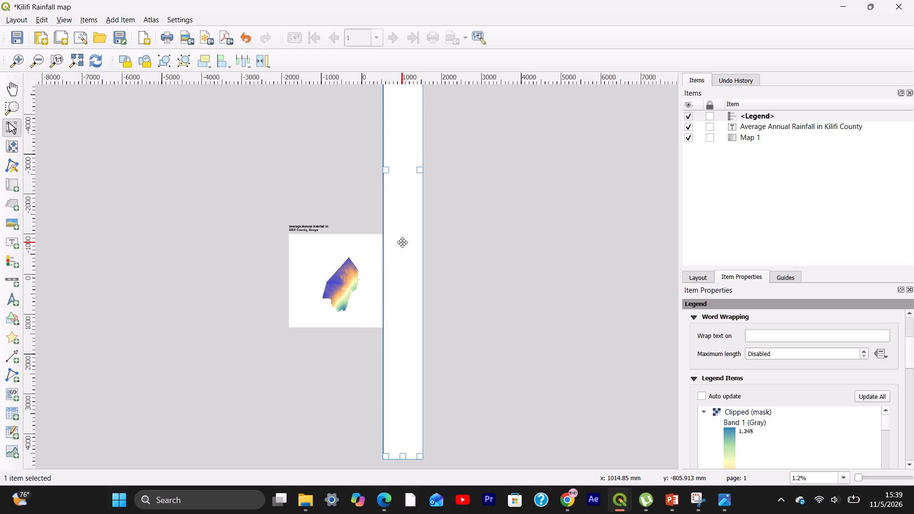
# Move the legend back down so its upper end sits in the blank area right of the county map.
pyautogui.moveTo(402, 242); pyautogui.dragTo(391, 494)
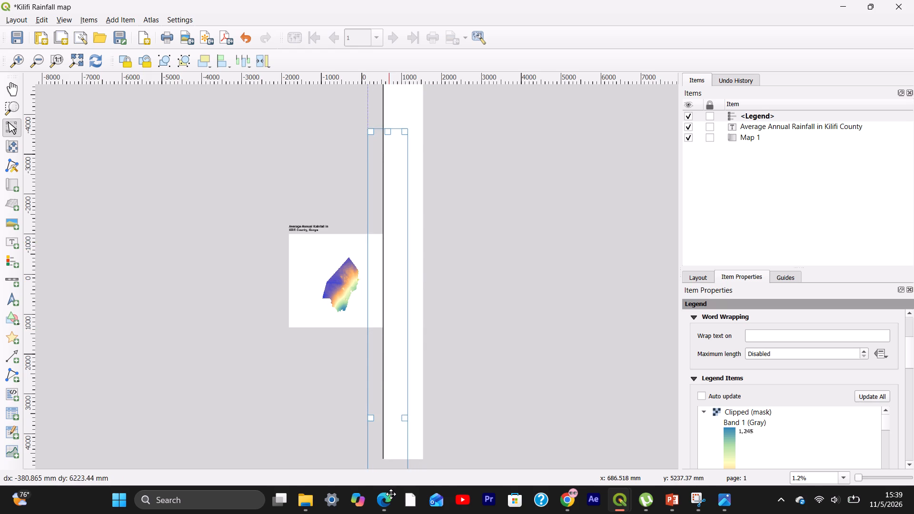
pyautogui.moveTo(391, 494); pyautogui.dragTo(395, 513)
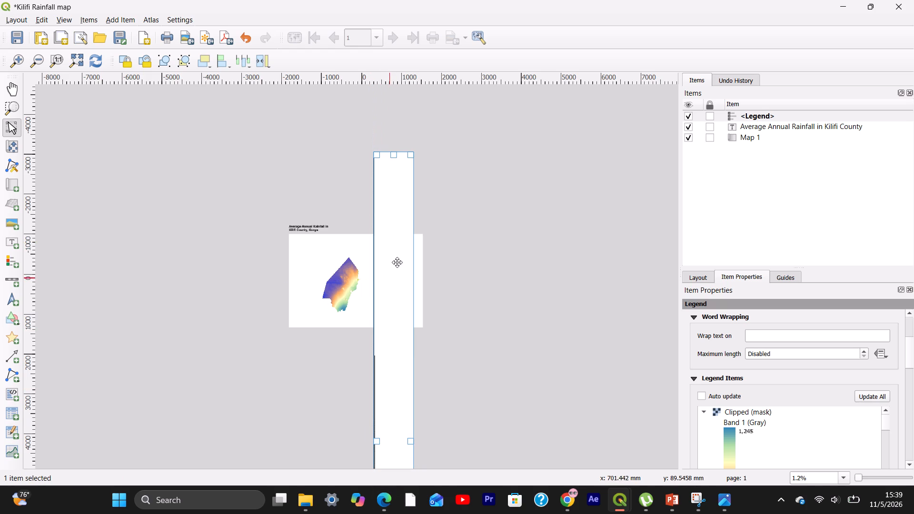
pyautogui.moveTo(394, 249); pyautogui.dragTo(399, 361)
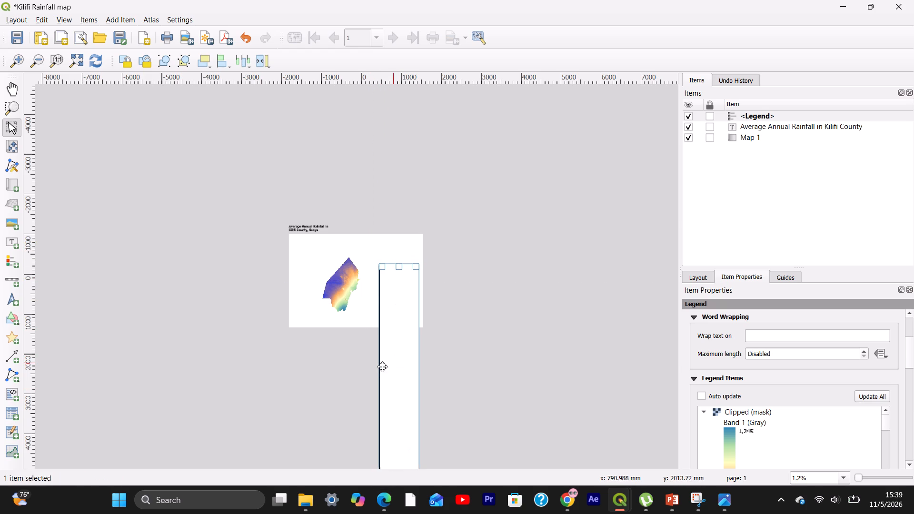
pyautogui.keyDown('ctrl'); pyautogui.scroll(2, 374, 367); pyautogui.keyUp('ctrl')
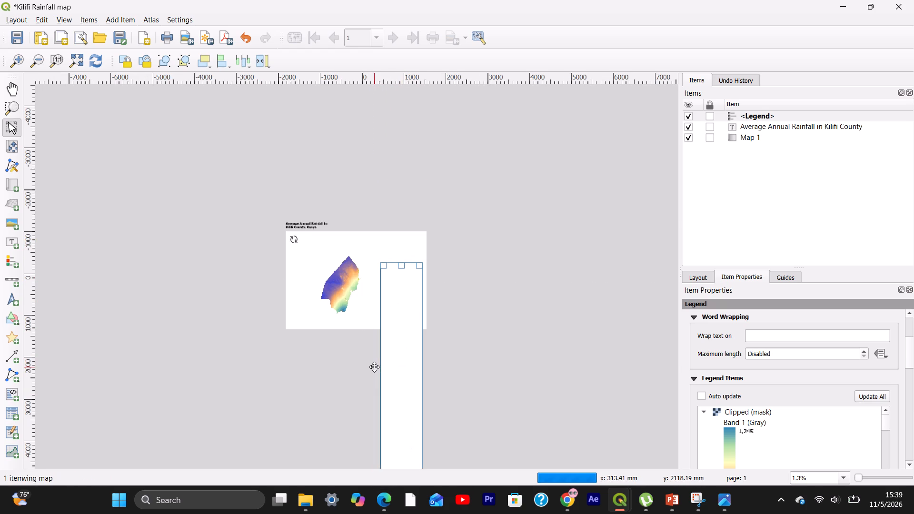
# Move the legend slightly up and closer to the county map, keeping its upper end in the blank area beside it.
pyautogui.keyDown('ctrl'); pyautogui.scroll(2, 352, 271); pyautogui.keyUp('ctrl')
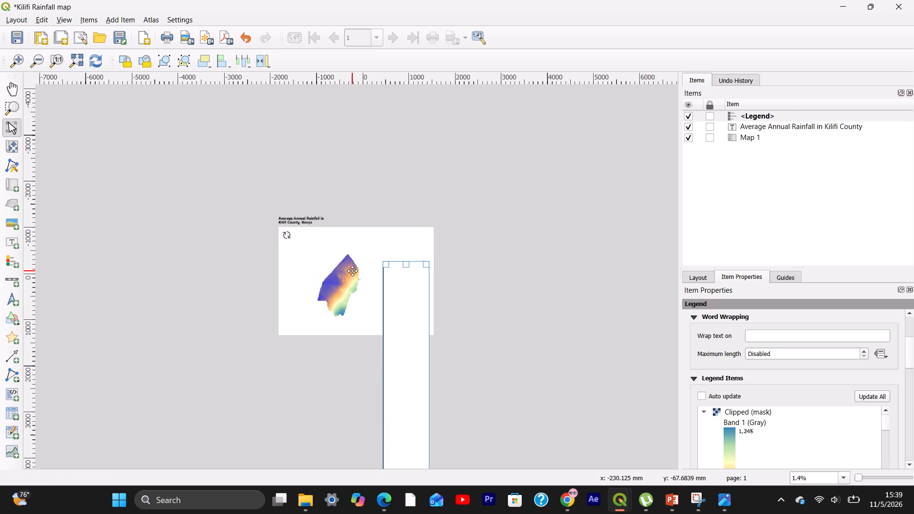
pyautogui.keyDown('ctrl'); pyautogui.scroll(3, 352, 271); pyautogui.keyUp('ctrl')
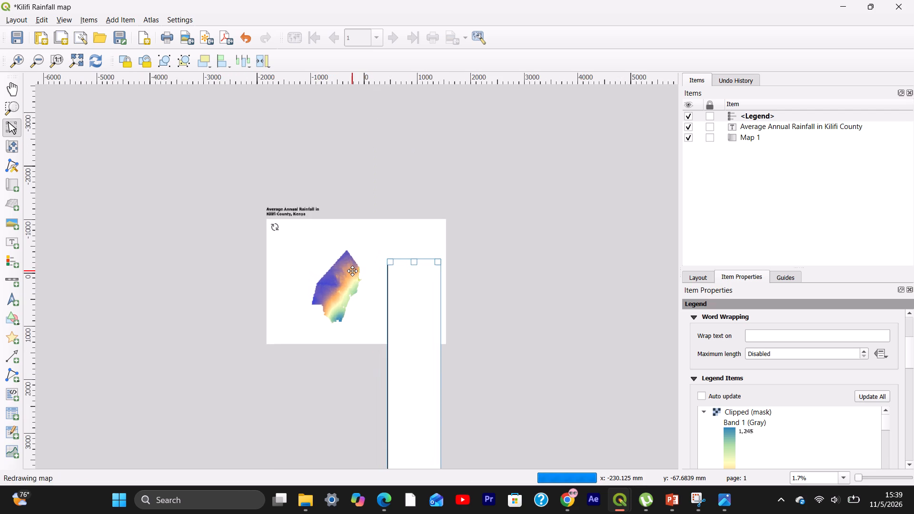
pyautogui.keyDown('ctrl'); pyautogui.scroll(4, 352, 271); pyautogui.keyUp('ctrl')
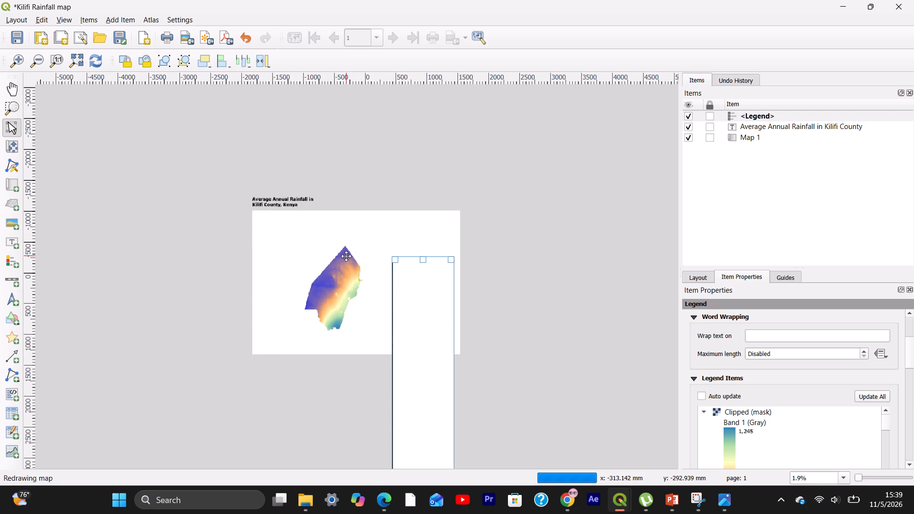
pyautogui.keyDown('ctrl'); pyautogui.scroll(1, 346, 256); pyautogui.keyUp('ctrl')
pyautogui.keyDown('ctrl'); pyautogui.scroll(1, 285, 291); pyautogui.keyUp('ctrl')
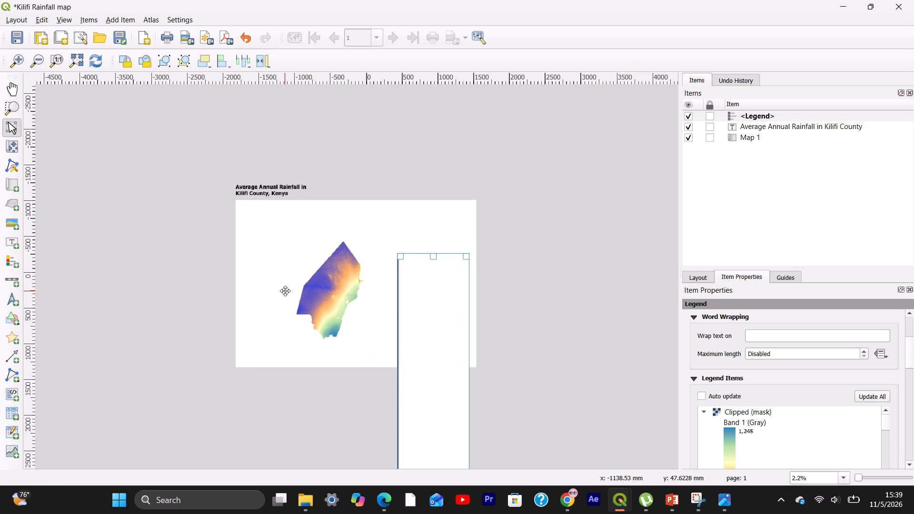
pyautogui.keyDown('ctrl'); pyautogui.scroll(1, 285, 291); pyautogui.keyUp('ctrl')
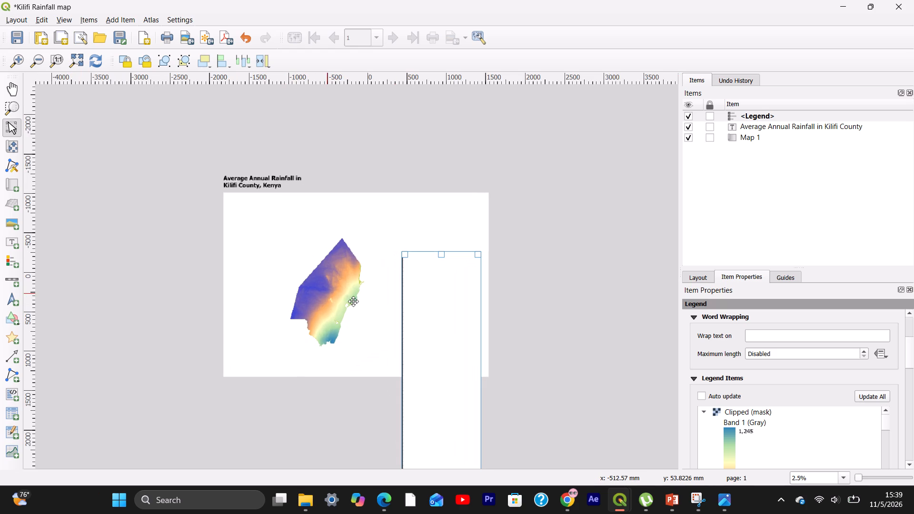
pyautogui.moveTo(424, 332); pyautogui.dragTo(409, 319)
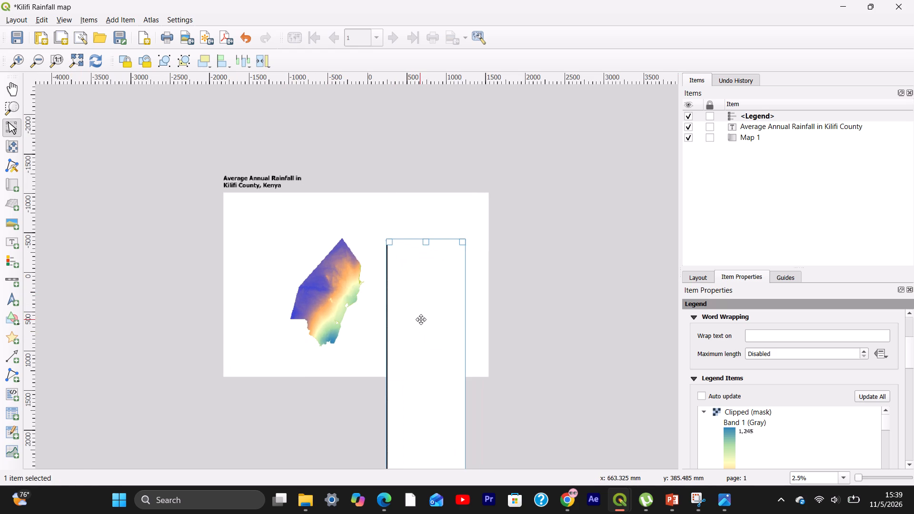
pyautogui.moveTo(421, 319); pyautogui.dragTo(429, 319)
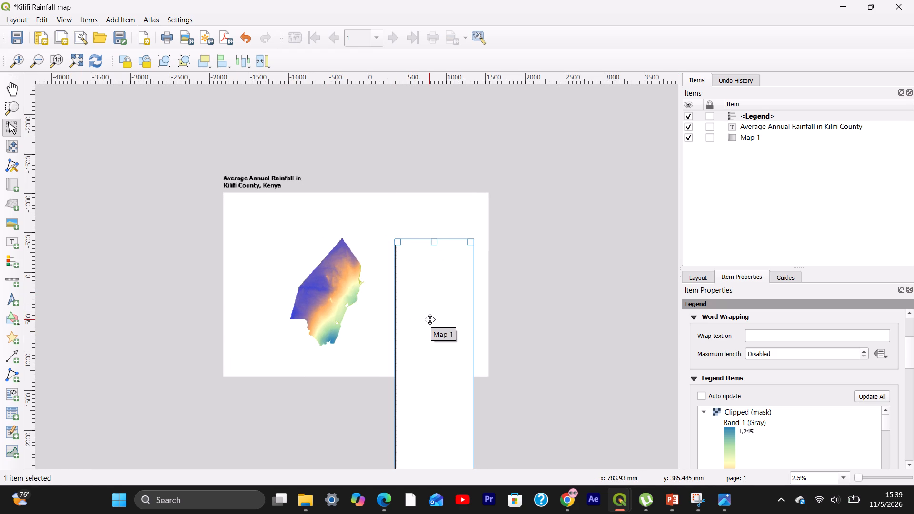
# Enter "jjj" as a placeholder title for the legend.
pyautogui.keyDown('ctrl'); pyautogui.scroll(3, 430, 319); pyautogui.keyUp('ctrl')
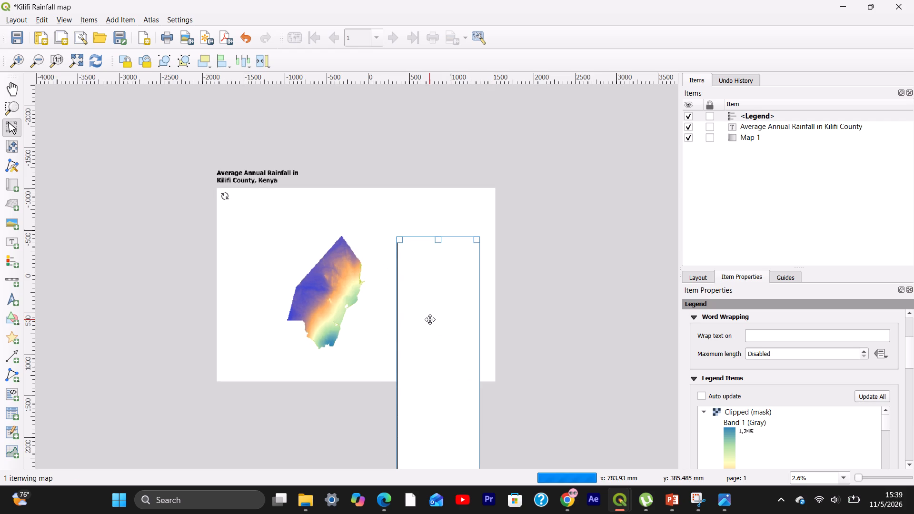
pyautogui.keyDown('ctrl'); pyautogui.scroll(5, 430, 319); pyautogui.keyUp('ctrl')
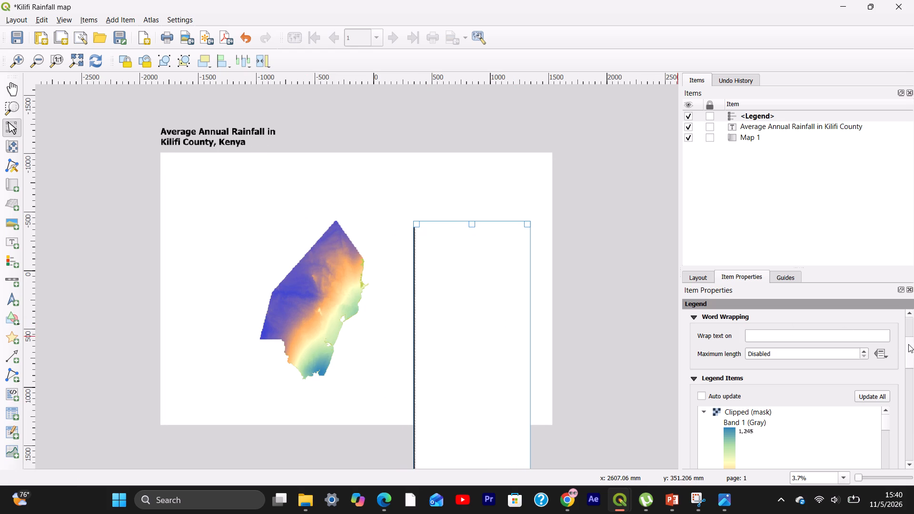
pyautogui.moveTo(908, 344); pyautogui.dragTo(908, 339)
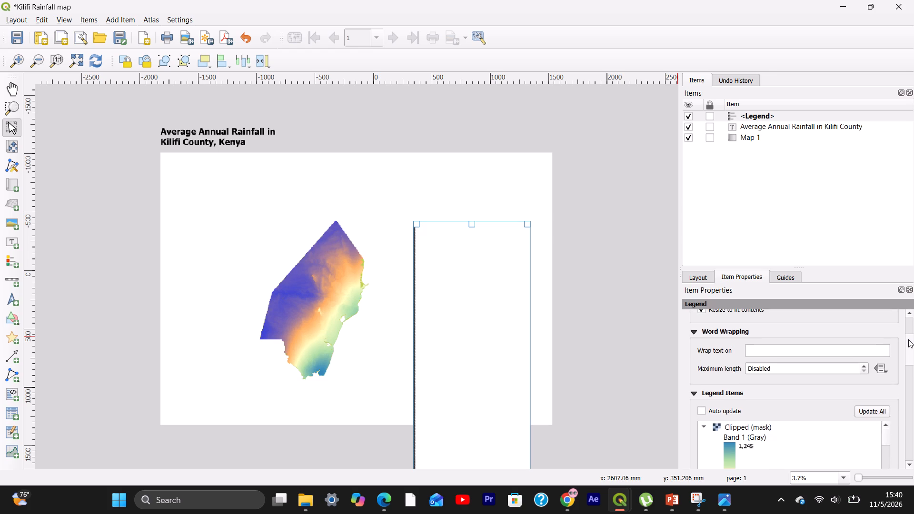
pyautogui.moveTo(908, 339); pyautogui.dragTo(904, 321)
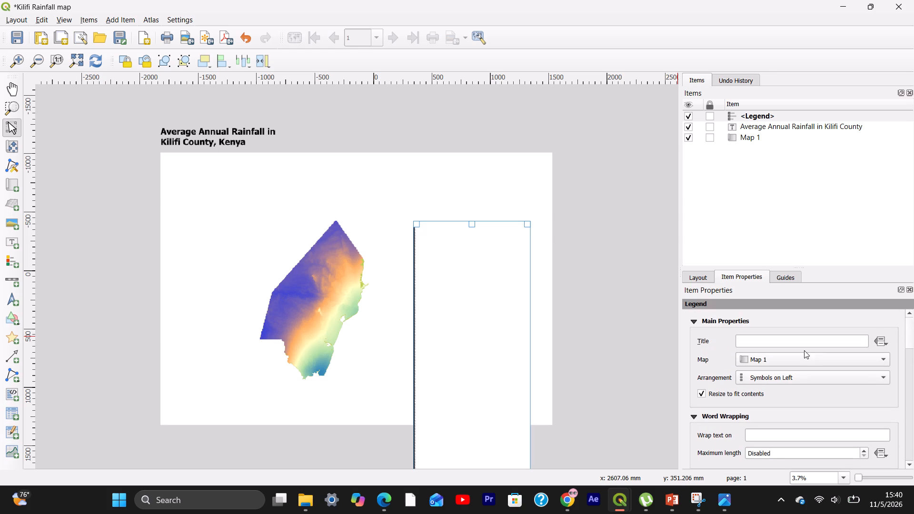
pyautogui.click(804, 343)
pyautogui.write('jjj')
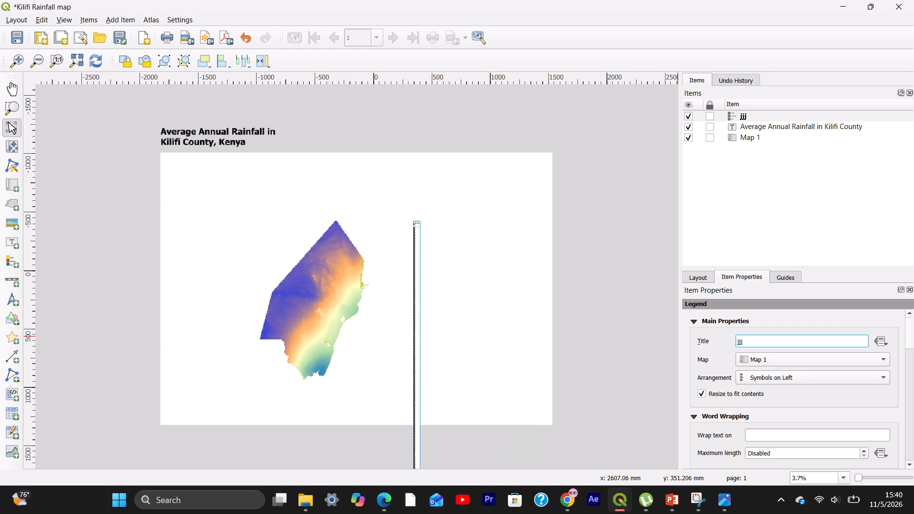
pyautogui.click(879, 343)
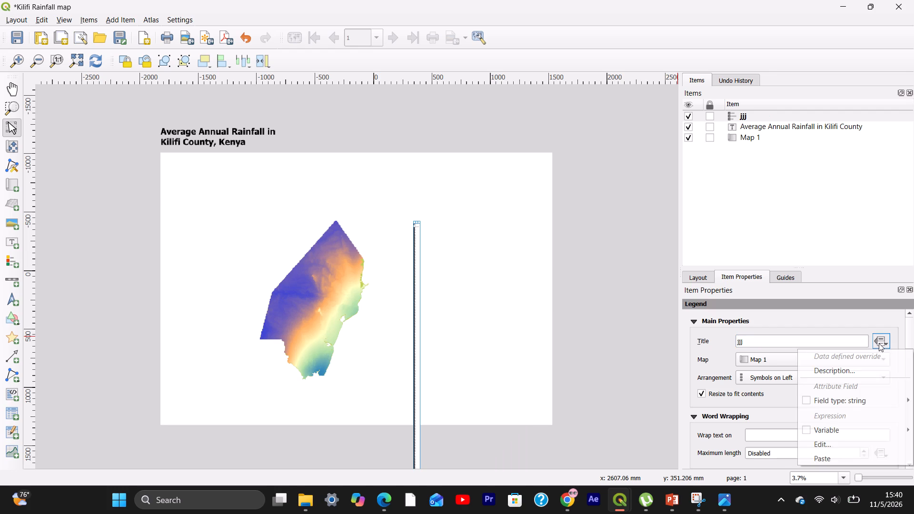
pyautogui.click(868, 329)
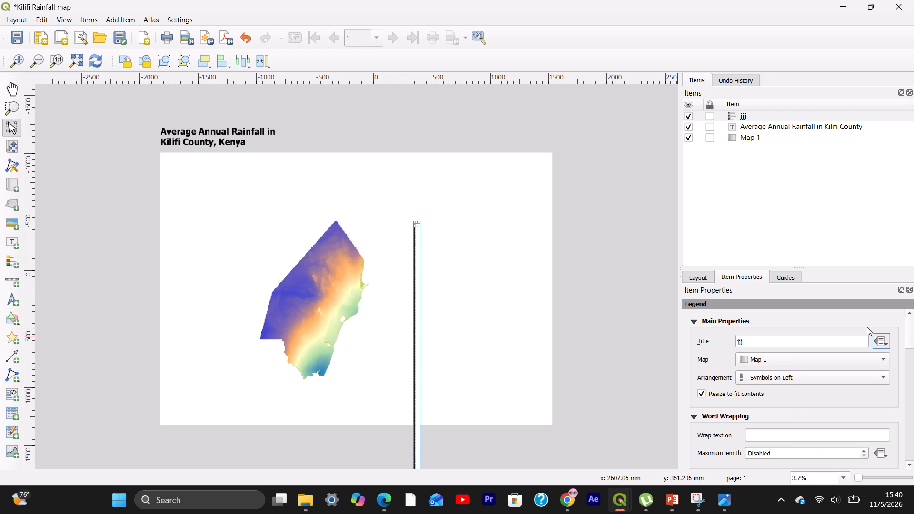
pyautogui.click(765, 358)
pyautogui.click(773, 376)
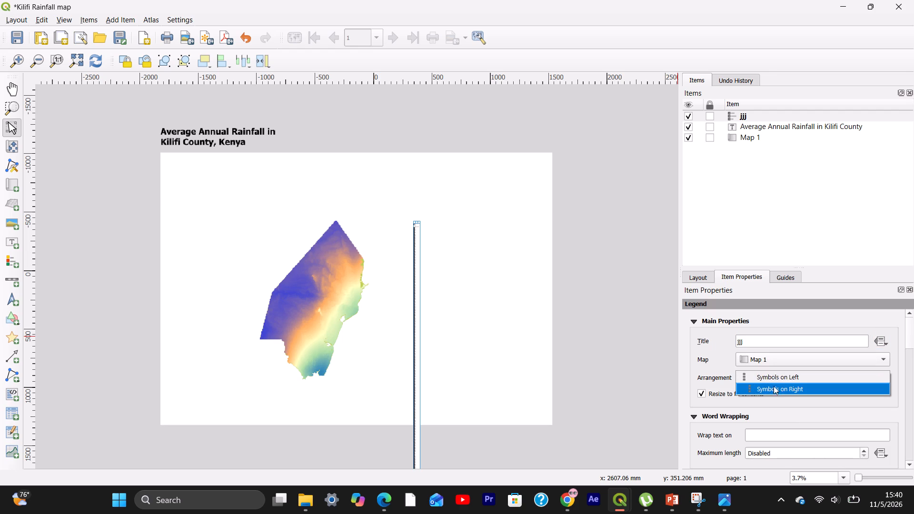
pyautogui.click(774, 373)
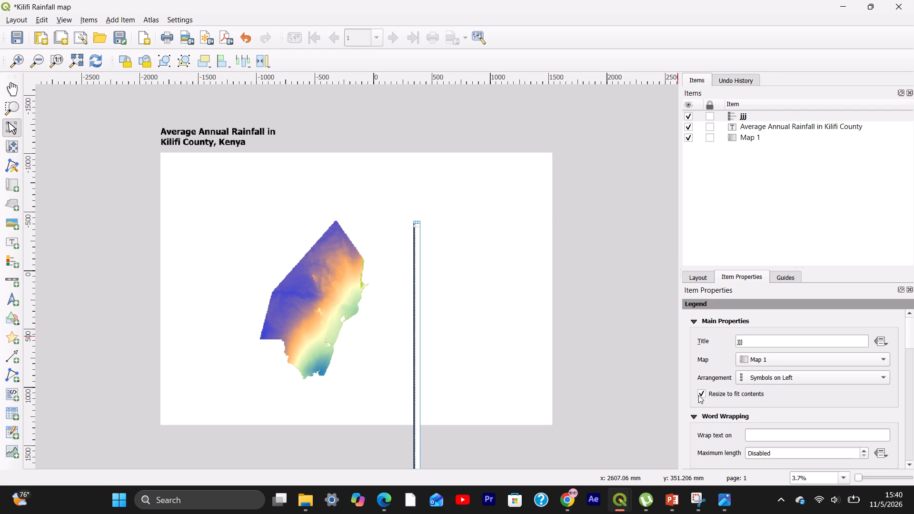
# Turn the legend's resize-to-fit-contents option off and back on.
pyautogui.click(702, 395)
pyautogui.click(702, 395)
# Replace the legend's placeholder title with "Annual rainfall (mm)".
pyautogui.click(755, 343)
pyautogui.press('BackSpace')
pyautogui.press('BackSpace')
pyautogui.press('BackSpace')
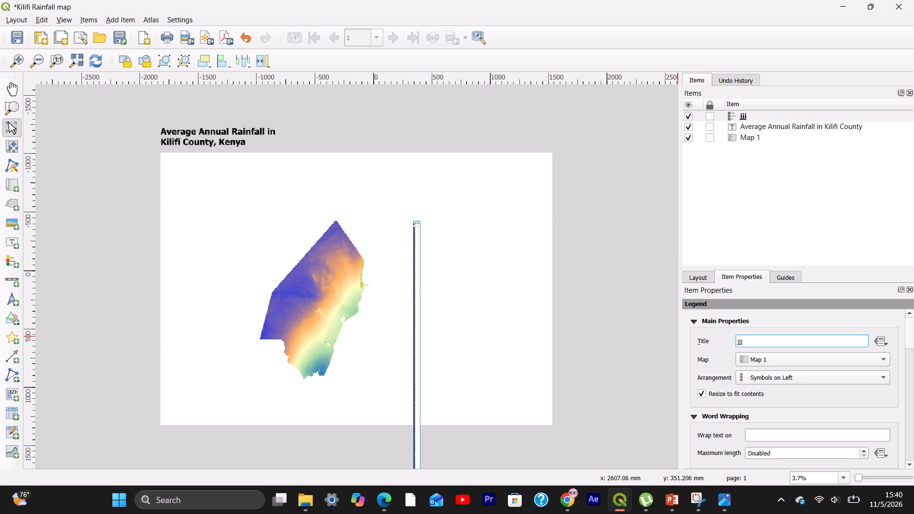
pyautogui.press('BackSpace')
pyautogui.press('BackSpace')
pyautogui.press('BackSpace')
pyautogui.press('BackSpace')
pyautogui.press('BackSpace')
pyautogui.press('BackSpace')
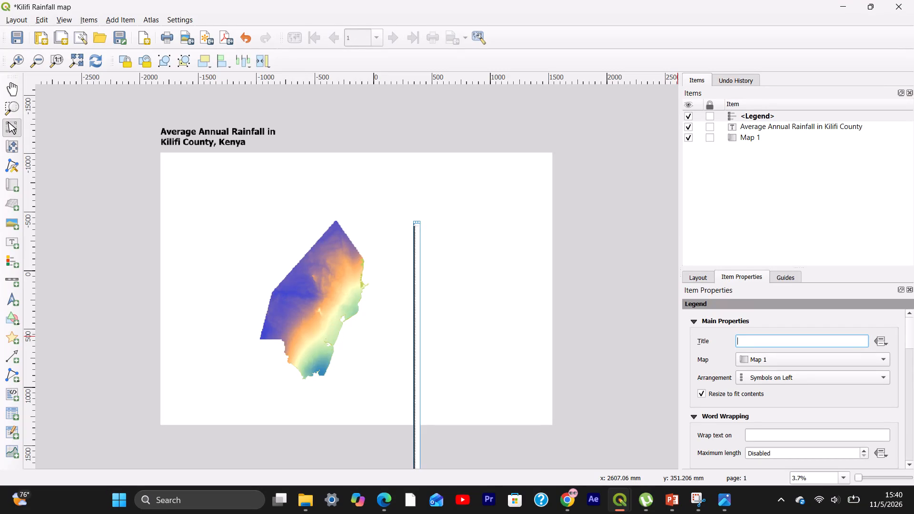
pyautogui.write('nnual rainfall')
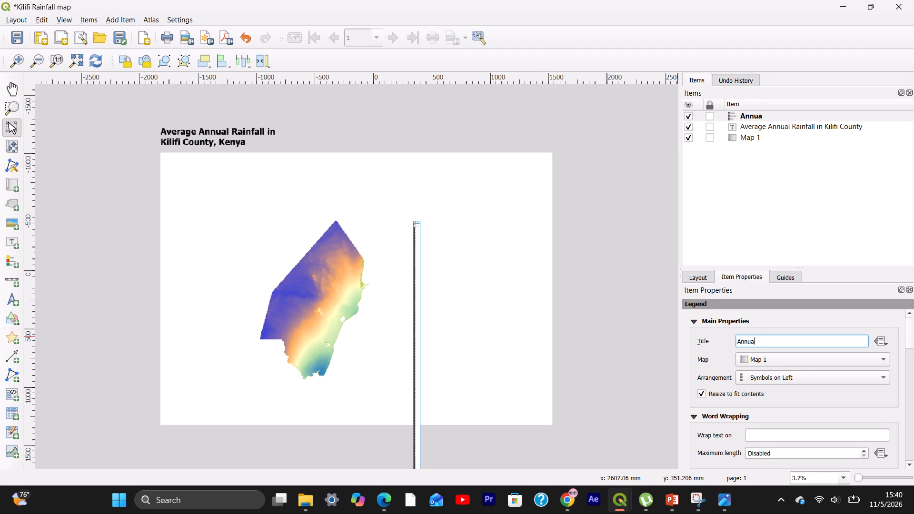
pyautogui.press('space')
pyautogui.write('(mm)')
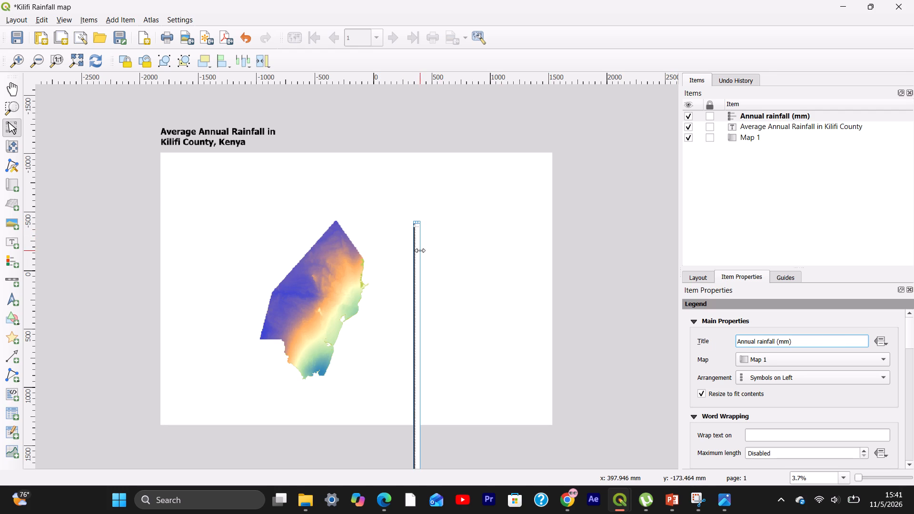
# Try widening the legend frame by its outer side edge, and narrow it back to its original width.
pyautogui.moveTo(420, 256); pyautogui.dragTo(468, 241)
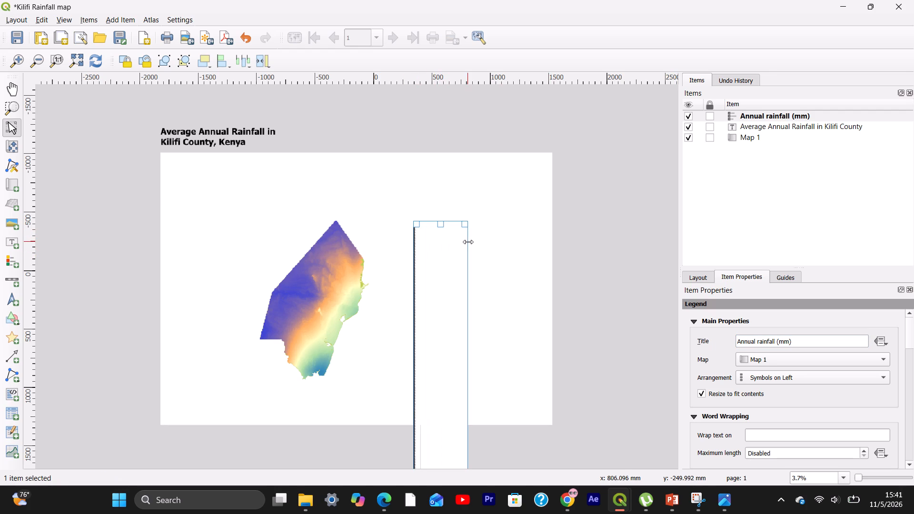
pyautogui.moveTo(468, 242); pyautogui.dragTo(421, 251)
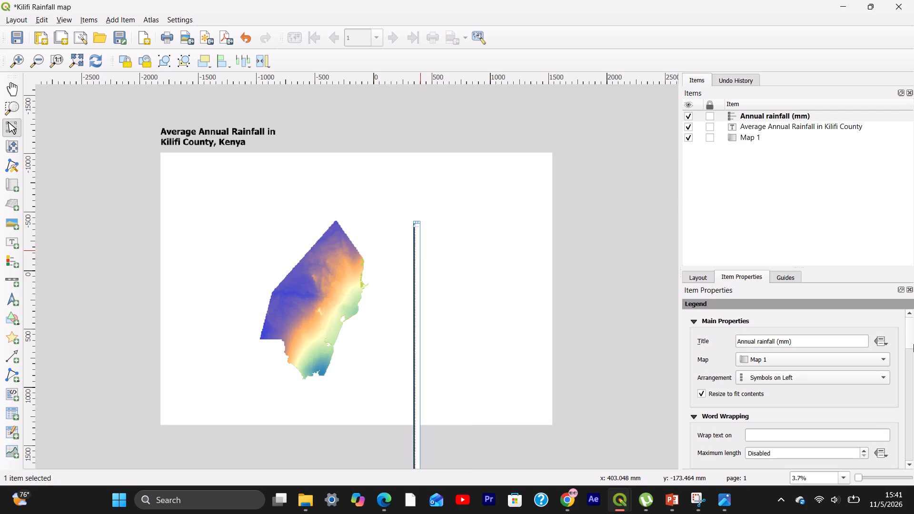
# Set the maximum line length for the legend's word wrapping to 2.00 mm.
pyautogui.moveTo(913, 344); pyautogui.dragTo(913, 358)
pyautogui.moveTo(907, 334); pyautogui.dragTo(909, 358)
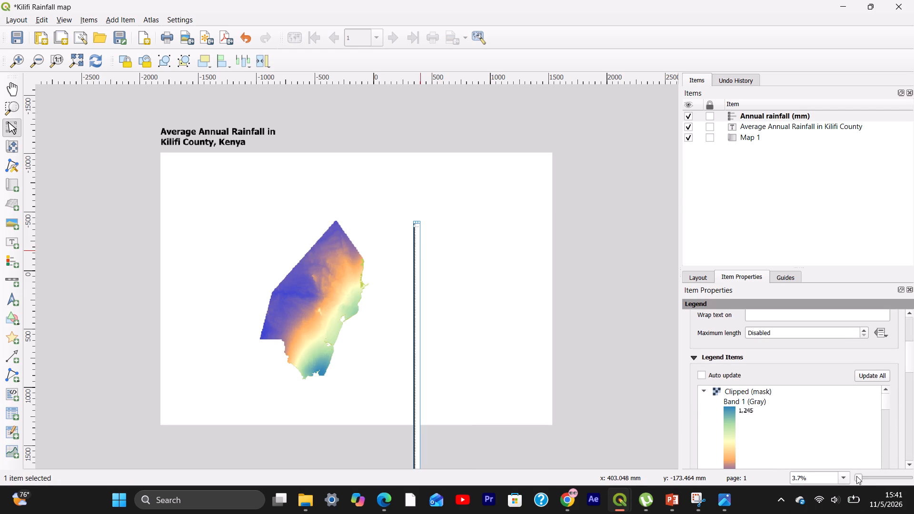
pyautogui.click(844, 477)
pyautogui.click(844, 477)
pyautogui.click(865, 328)
pyautogui.click(844, 333)
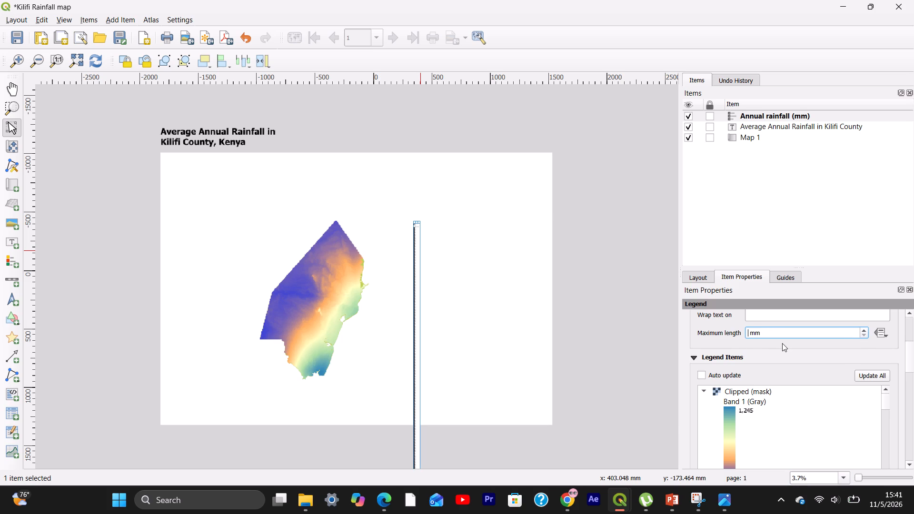
pyautogui.press('Return')
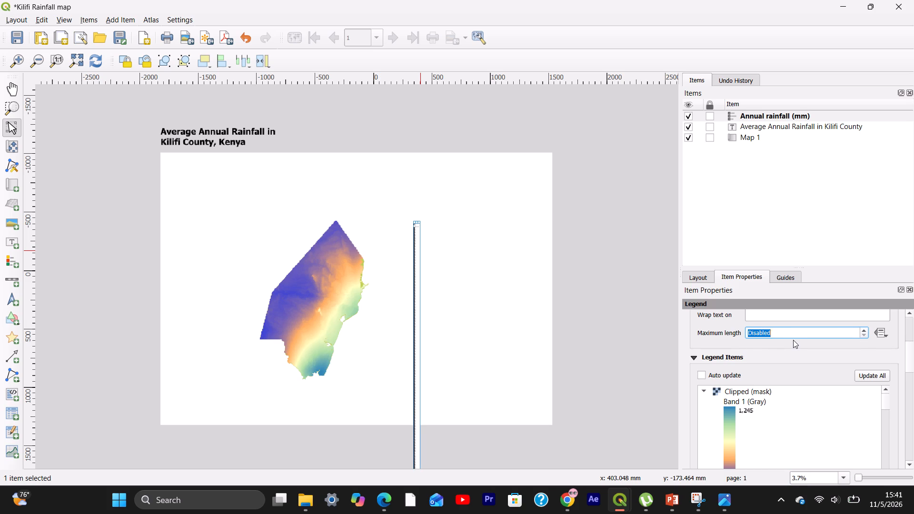
pyautogui.click(793, 340)
pyautogui.click(793, 335)
pyautogui.moveTo(913, 357); pyautogui.dragTo(913, 354)
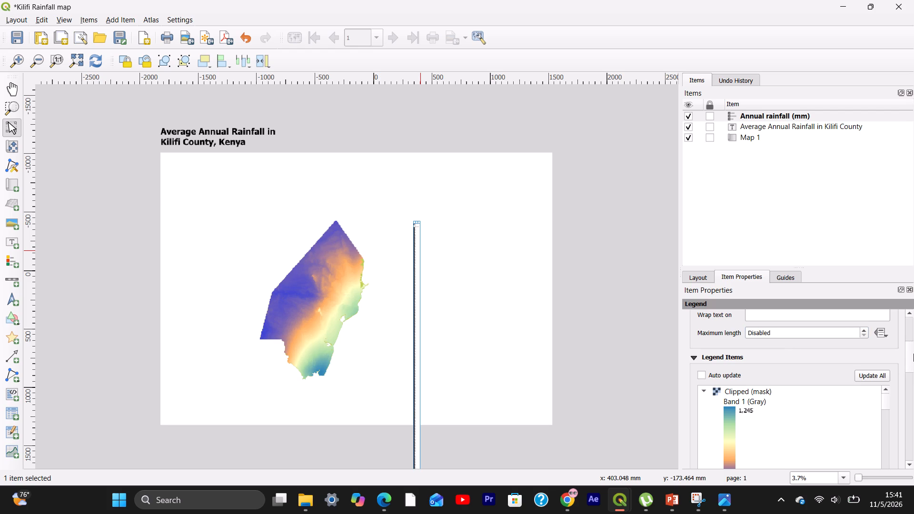
pyautogui.moveTo(913, 354); pyautogui.dragTo(913, 347)
pyautogui.click(864, 329)
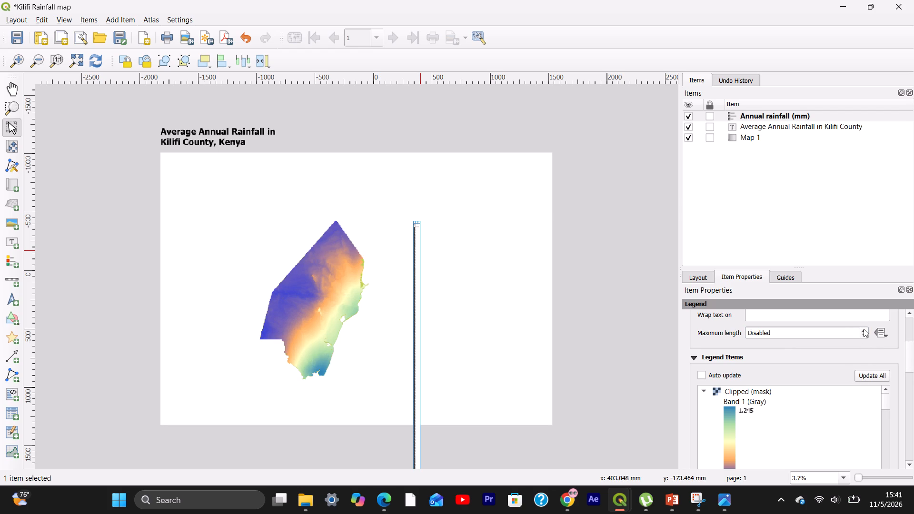
pyautogui.click(864, 329)
pyautogui.click(819, 330)
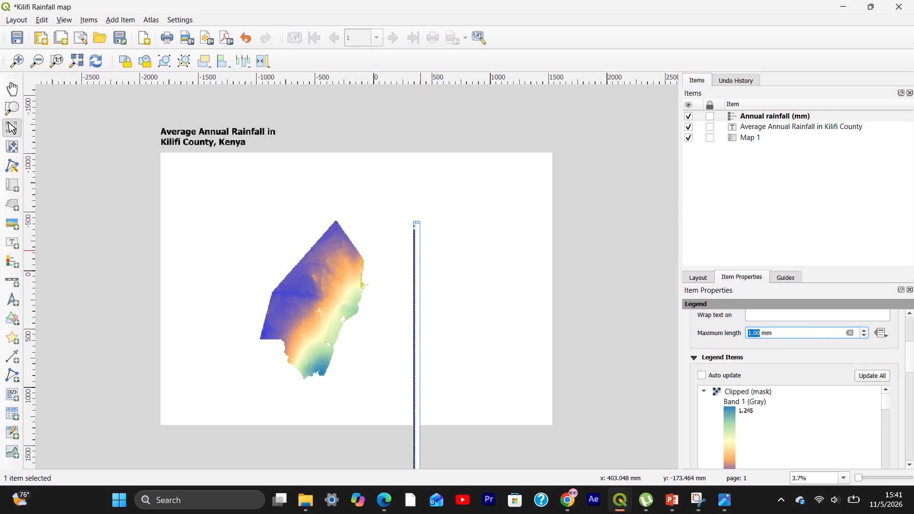
pyautogui.press('Return')
pyautogui.press('Return')
pyautogui.press('Return')
pyautogui.press('Return')
pyautogui.moveTo(907, 360); pyautogui.dragTo(912, 345)
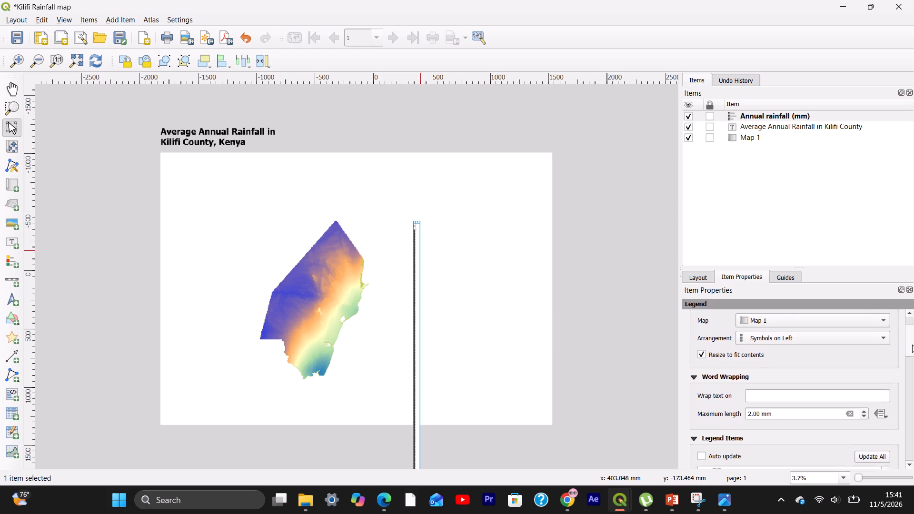
# Set the font size of the legend title "Annual rainfall (mm)" to 200 points.
pyautogui.moveTo(912, 345); pyautogui.dragTo(913, 358)
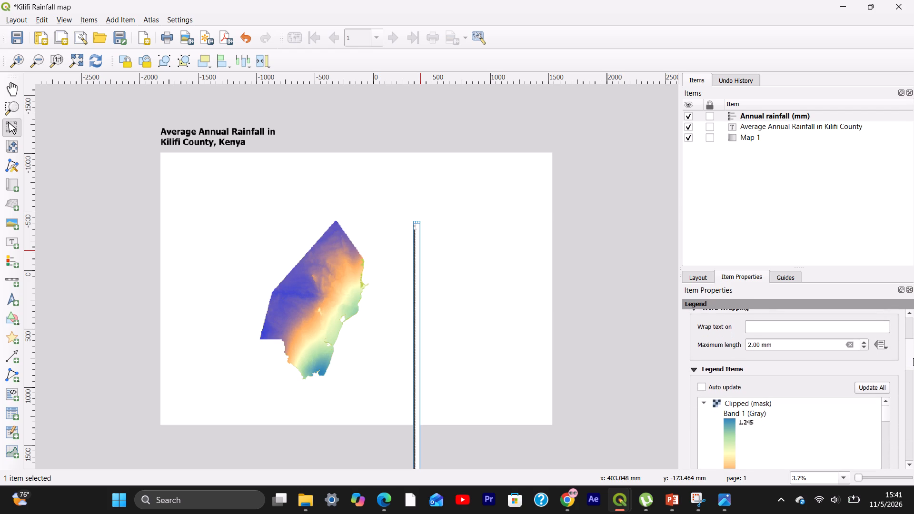
pyautogui.moveTo(913, 358); pyautogui.dragTo(913, 364)
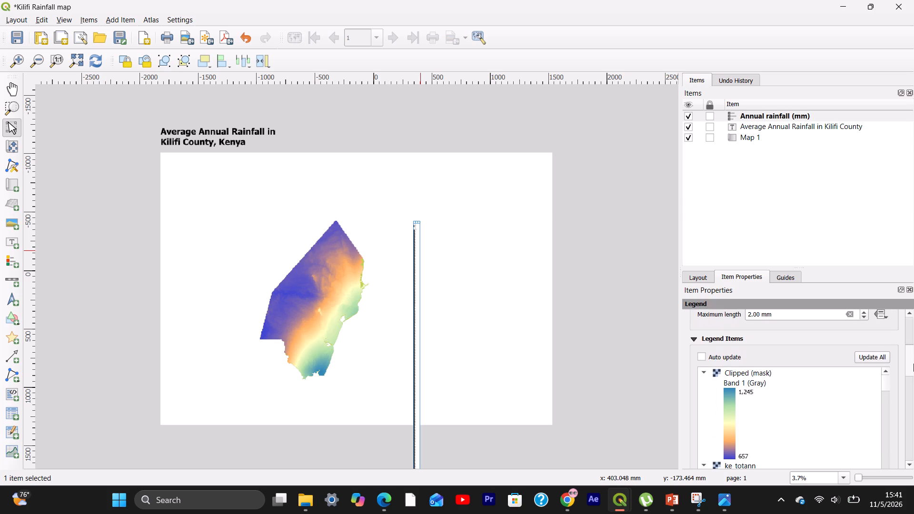
pyautogui.moveTo(913, 364); pyautogui.dragTo(913, 393)
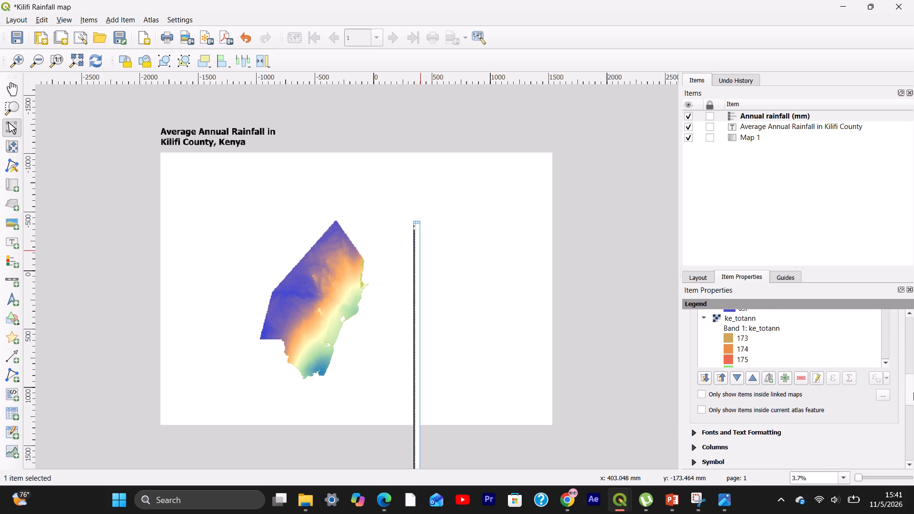
pyautogui.moveTo(913, 393); pyautogui.dragTo(913, 402)
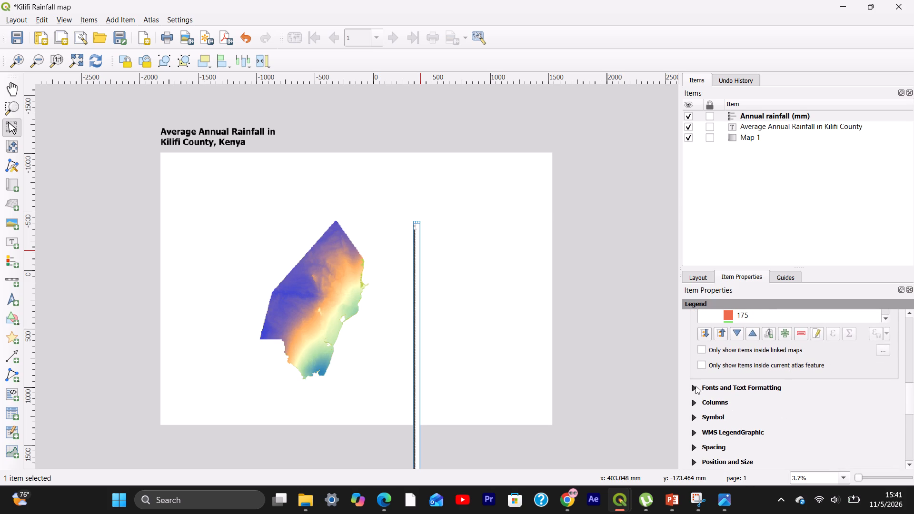
pyautogui.click(695, 387)
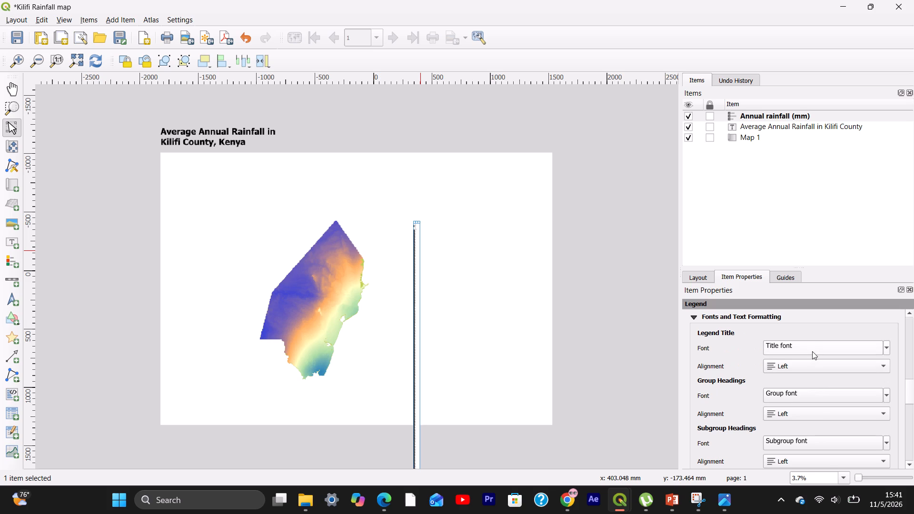
pyautogui.click(812, 351)
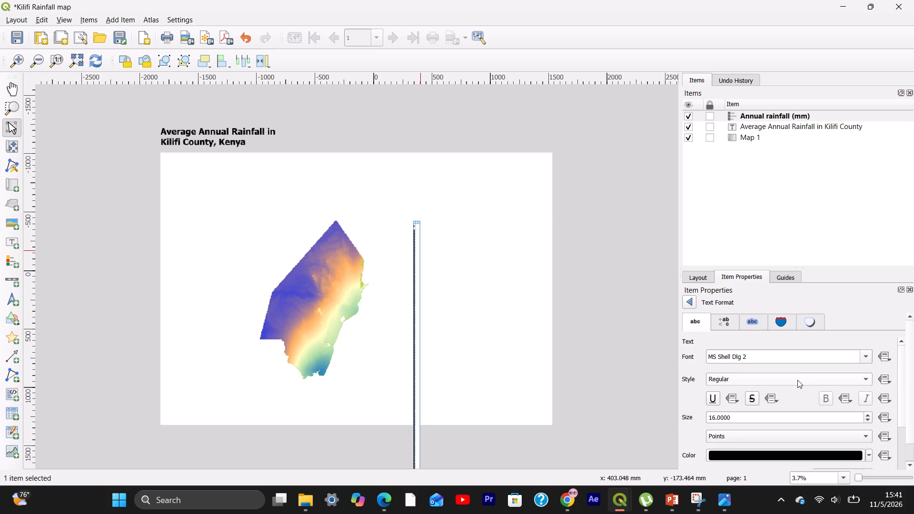
pyautogui.tripleClick(867, 415)
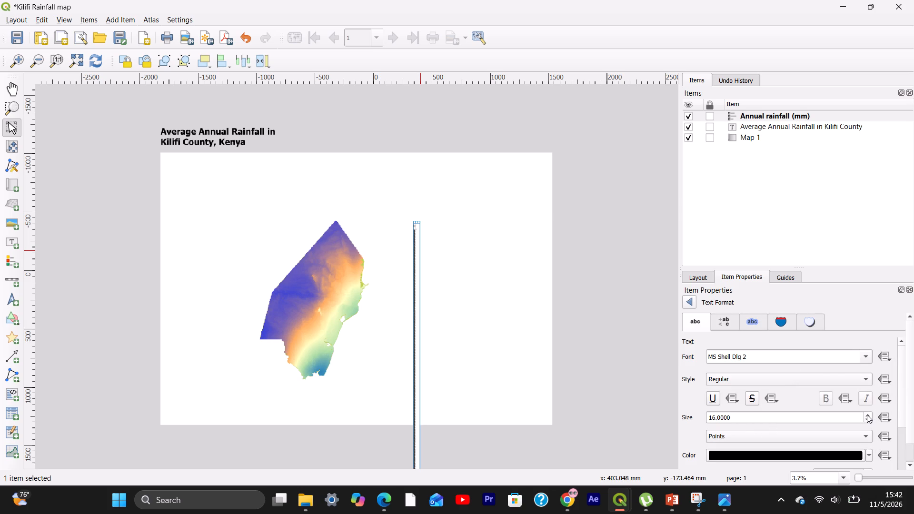
pyautogui.click(867, 415)
pyautogui.doubleClick(867, 415)
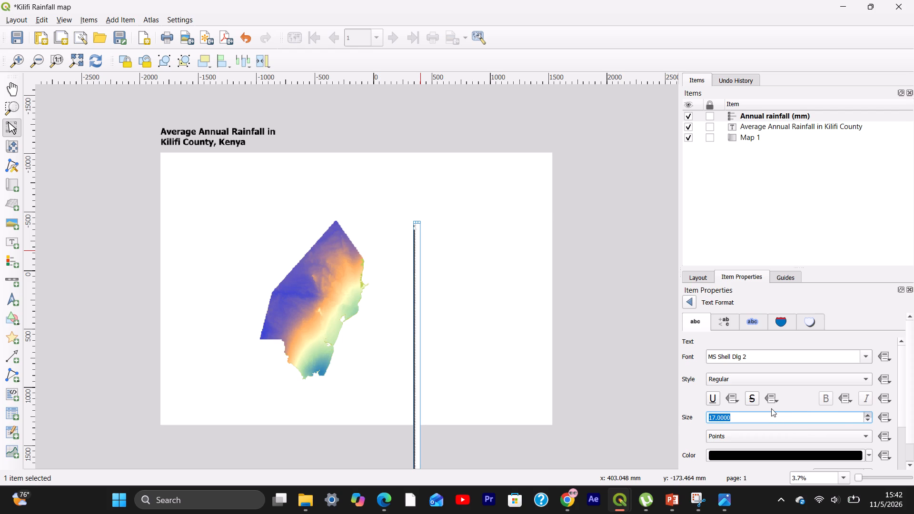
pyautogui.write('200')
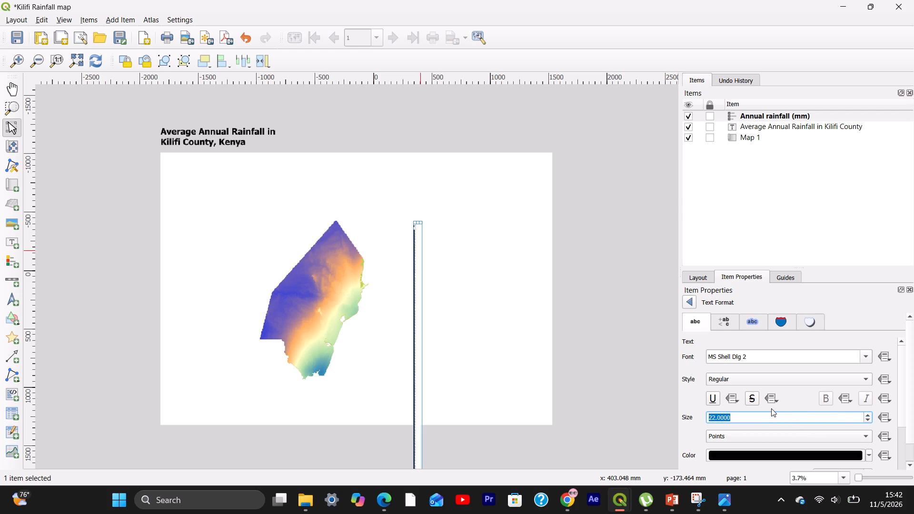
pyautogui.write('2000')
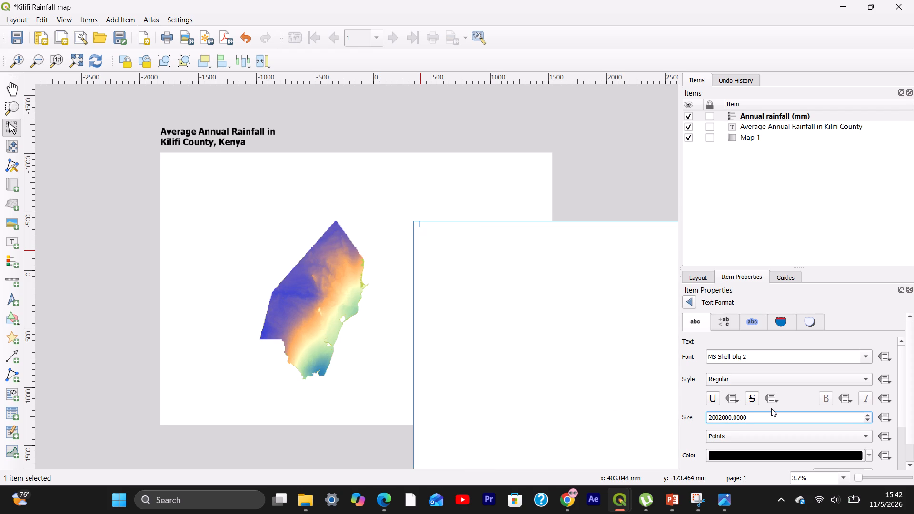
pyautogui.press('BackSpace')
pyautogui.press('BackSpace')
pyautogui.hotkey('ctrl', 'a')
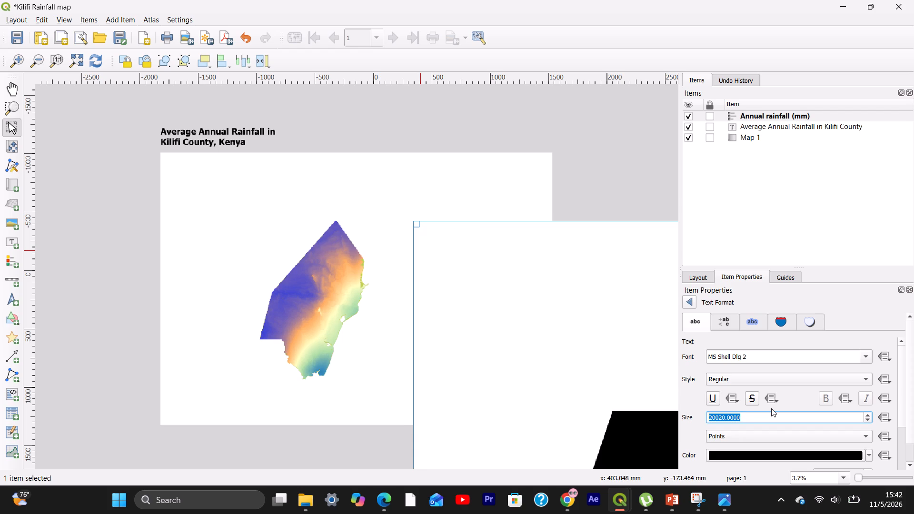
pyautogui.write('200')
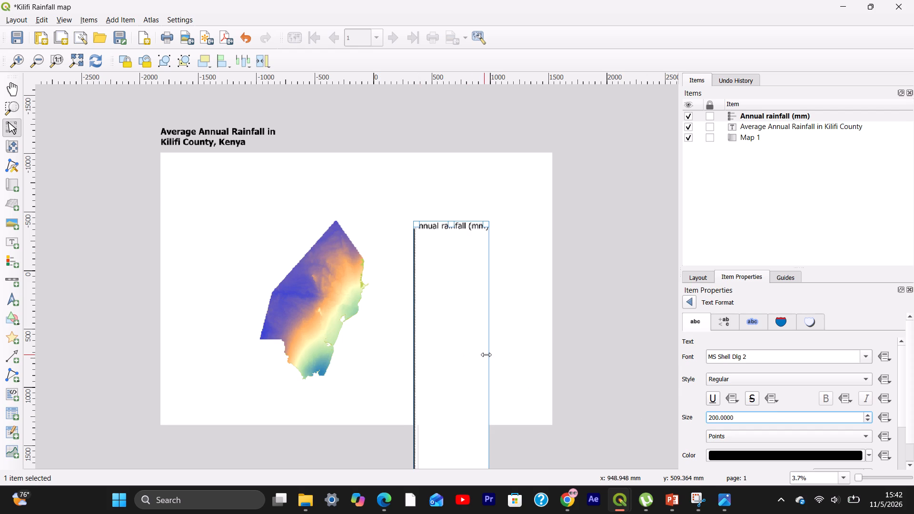
# Widen the legend frame outward on its far side, and extend its corner nearest the map up and toward the map.
pyautogui.moveTo(487, 355); pyautogui.dragTo(503, 353)
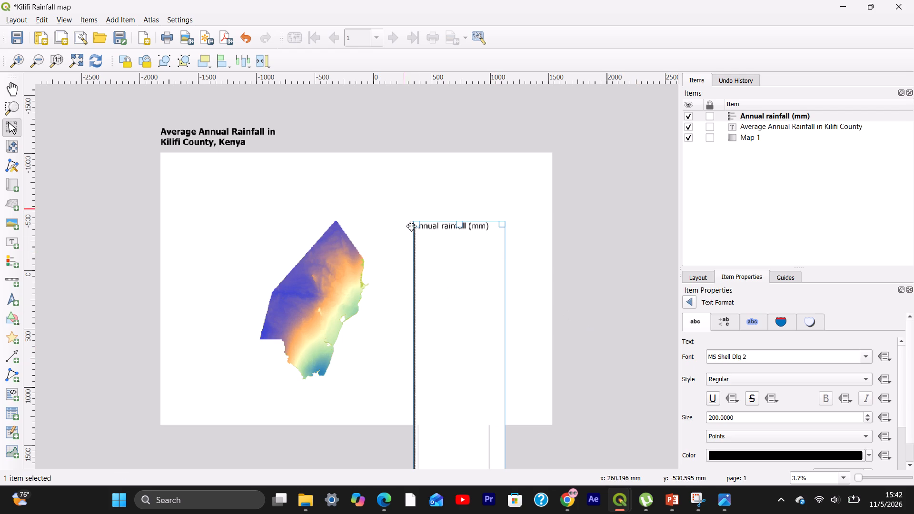
pyautogui.moveTo(415, 223); pyautogui.dragTo(397, 211)
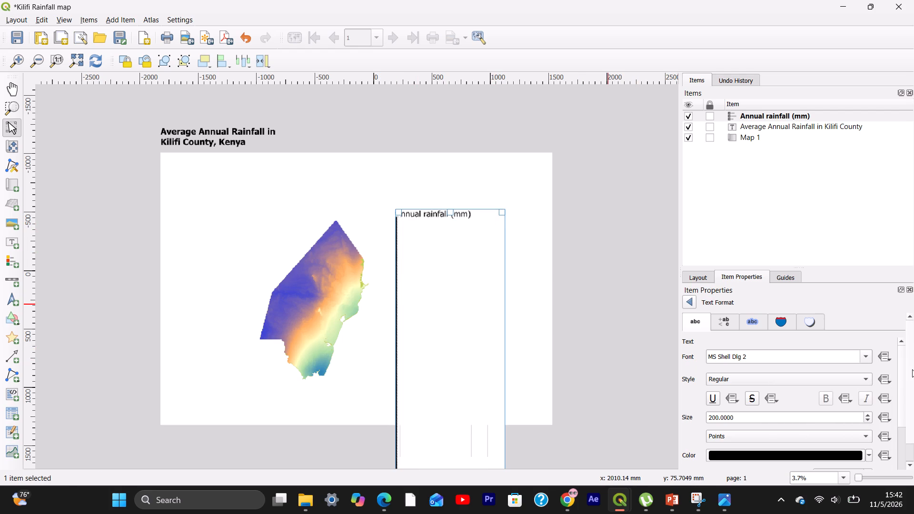
# Look through the legend title's text format settings, from font size and colour down to the project styles.
pyautogui.moveTo(912, 369); pyautogui.dragTo(908, 346)
pyautogui.moveTo(904, 395); pyautogui.dragTo(904, 412)
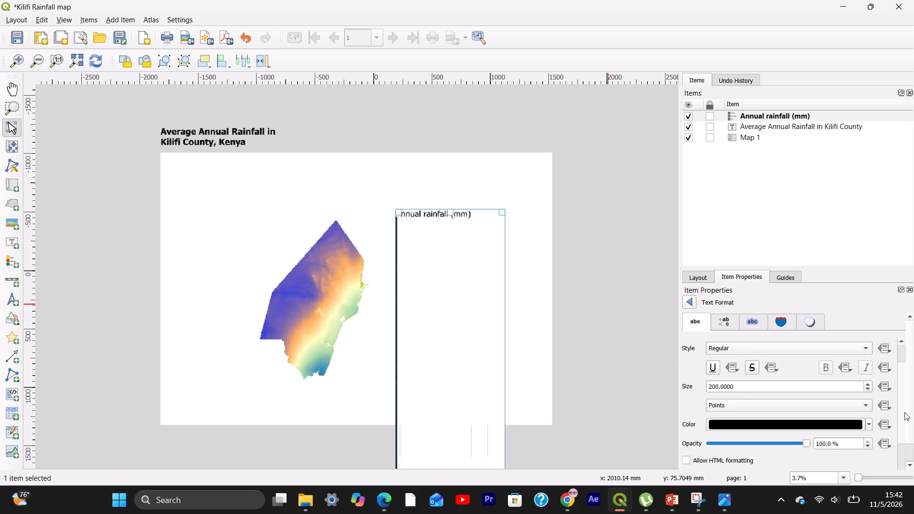
pyautogui.moveTo(904, 412); pyautogui.dragTo(904, 445)
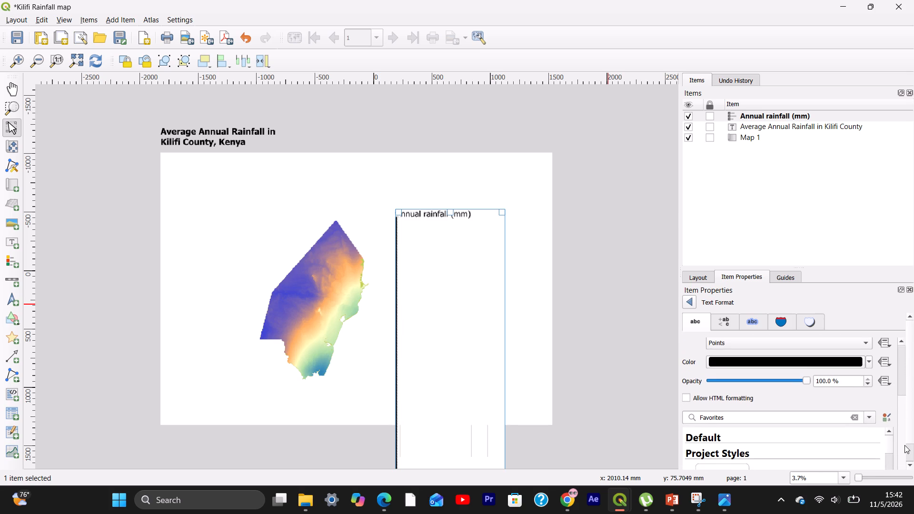
pyautogui.moveTo(904, 445); pyautogui.dragTo(904, 465)
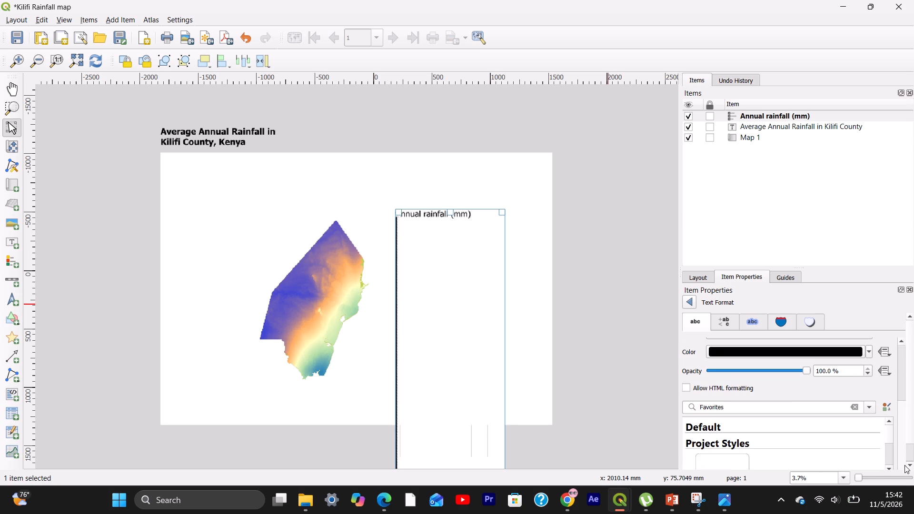
pyautogui.moveTo(904, 465); pyautogui.dragTo(904, 482)
pyautogui.moveTo(902, 429); pyautogui.dragTo(902, 442)
pyautogui.moveTo(901, 425); pyautogui.dragTo(902, 406)
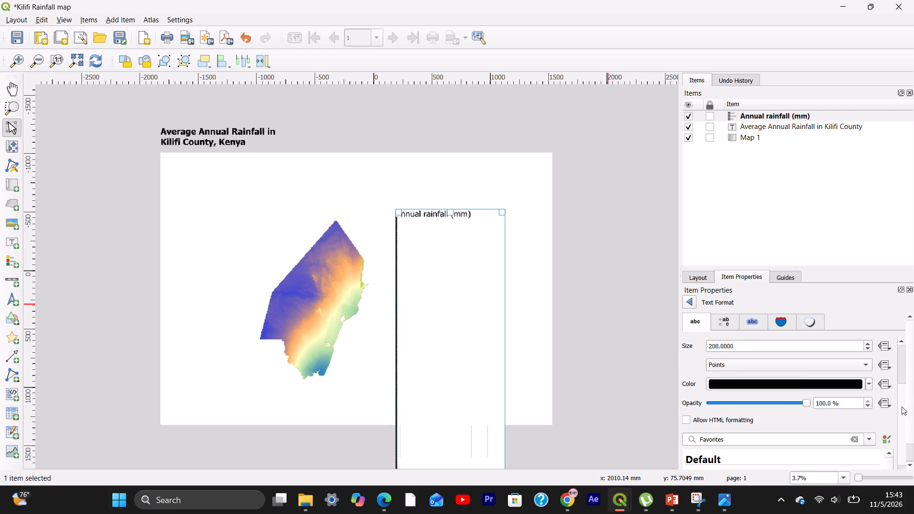
pyautogui.moveTo(902, 406); pyautogui.dragTo(898, 440)
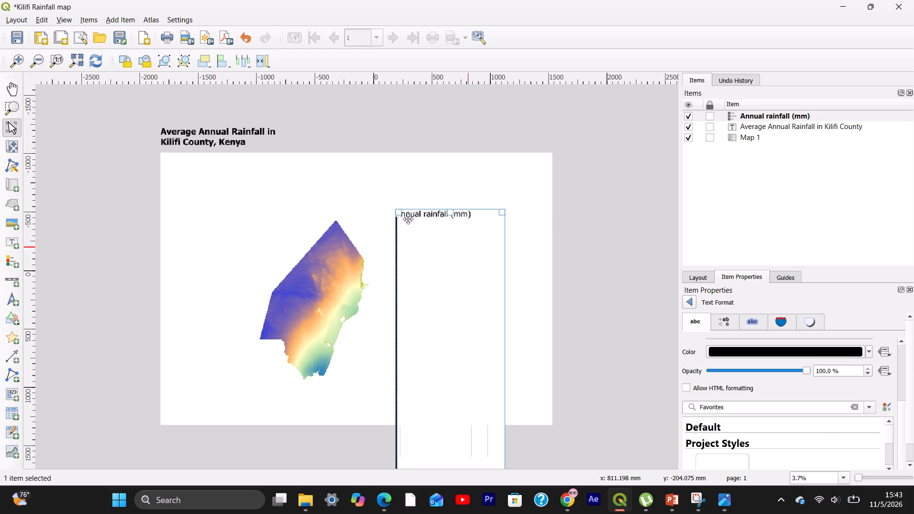
# Add a 100 by 100 mm scale bar item just below the legend title, at X 297 mm and Y -295.909 mm on page 1.
pyautogui.click(118, 20)
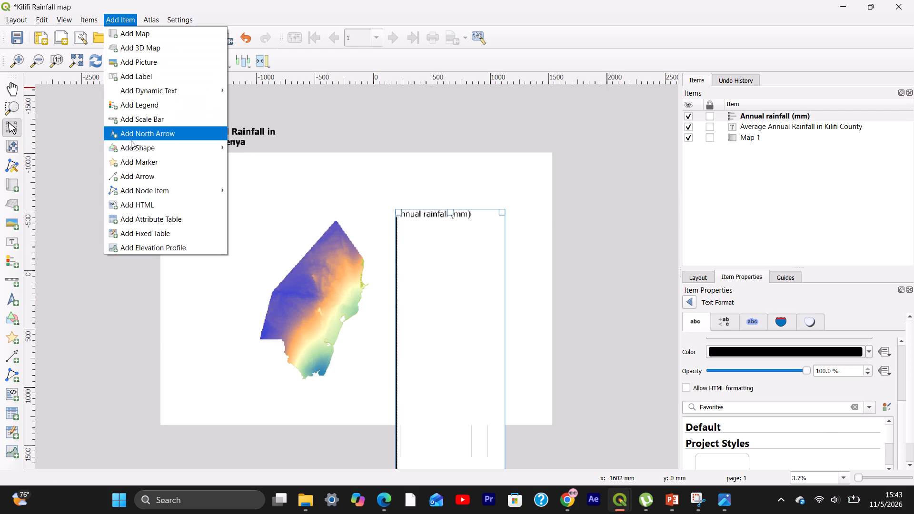
pyautogui.click(137, 120)
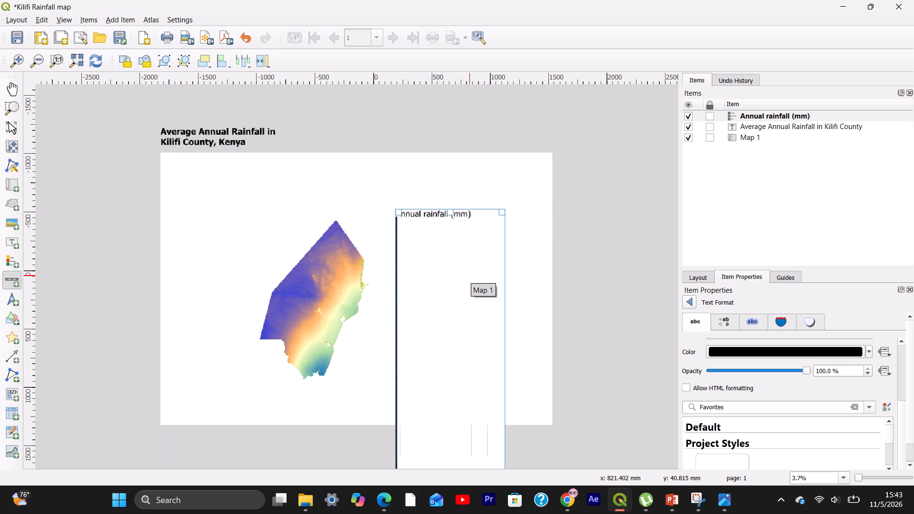
pyautogui.click(407, 236)
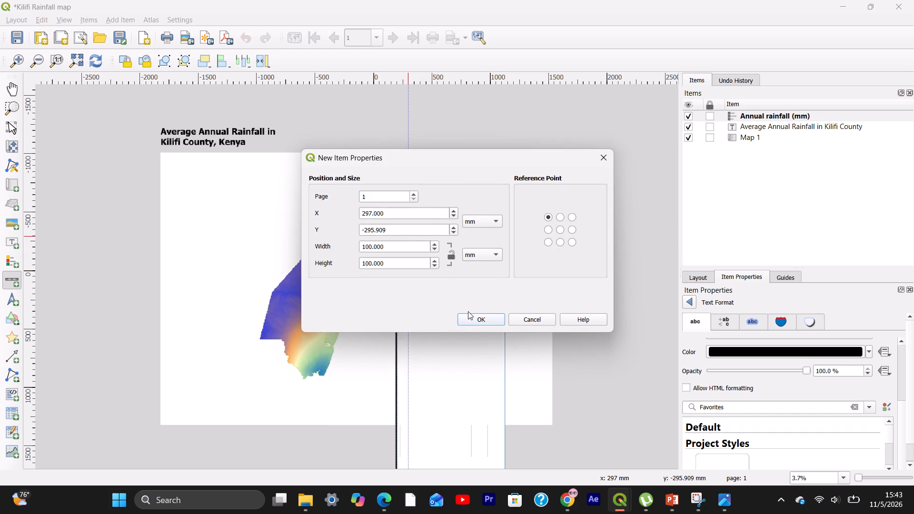
pyautogui.click(469, 320)
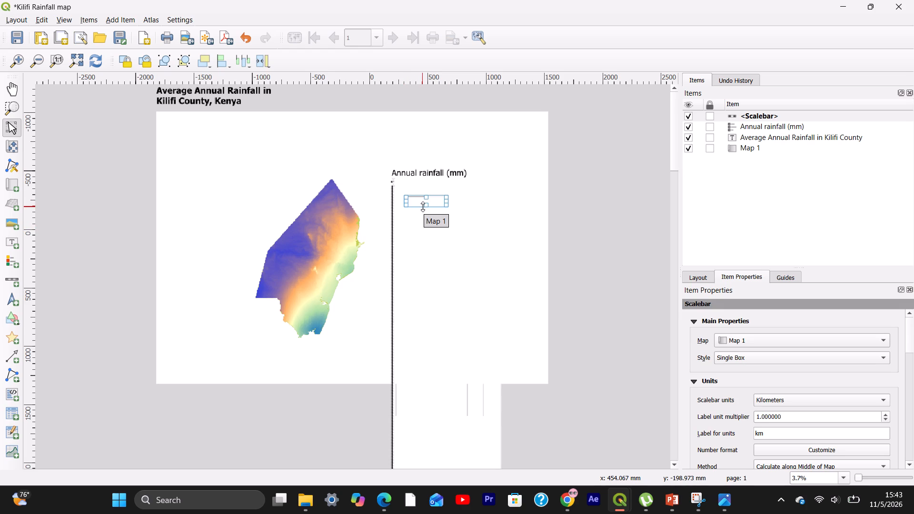
# Enlarge the scale bar's frame to about 151 mm high and stretch it wider on the side away from the map.
pyautogui.moveTo(423, 207); pyautogui.dragTo(425, 213)
pyautogui.moveTo(445, 203); pyautogui.dragTo(455, 201)
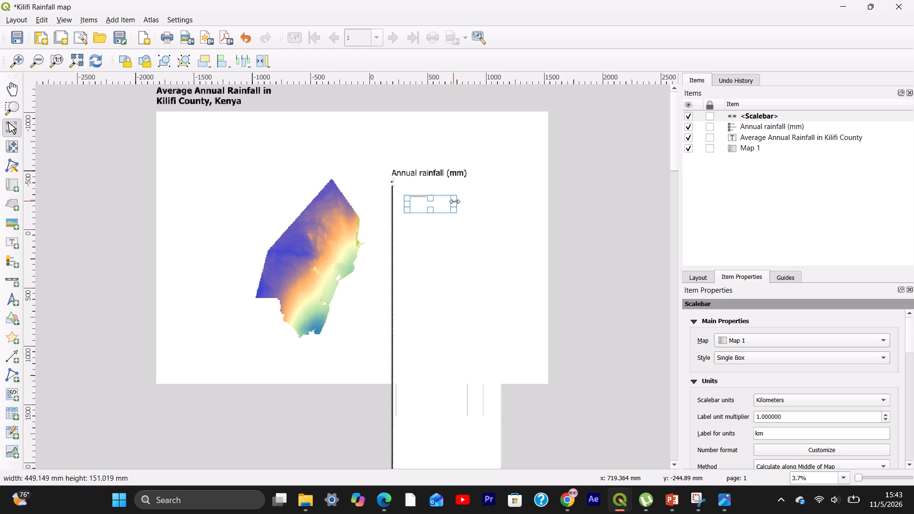
pyautogui.moveTo(455, 201); pyautogui.dragTo(465, 199)
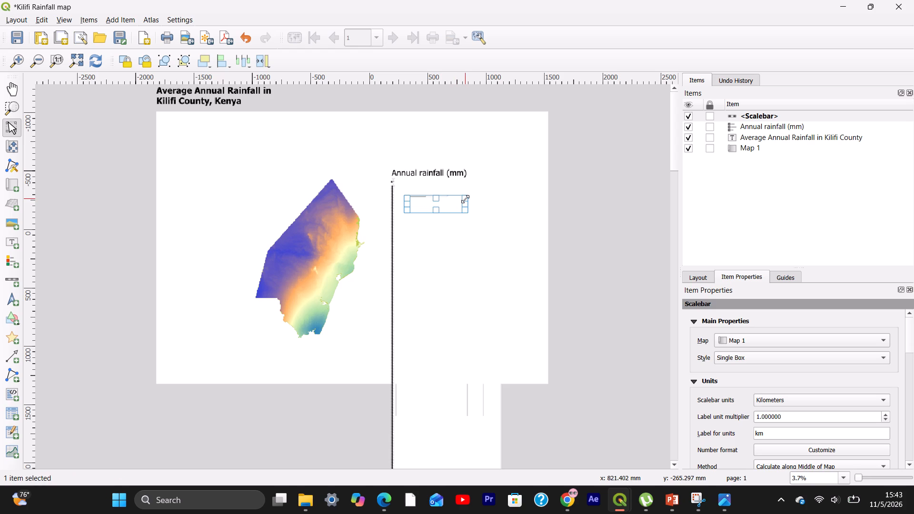
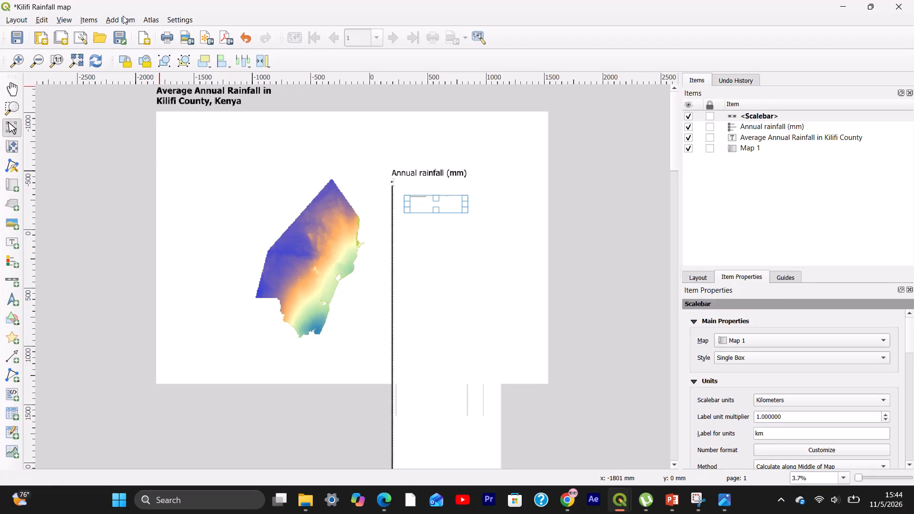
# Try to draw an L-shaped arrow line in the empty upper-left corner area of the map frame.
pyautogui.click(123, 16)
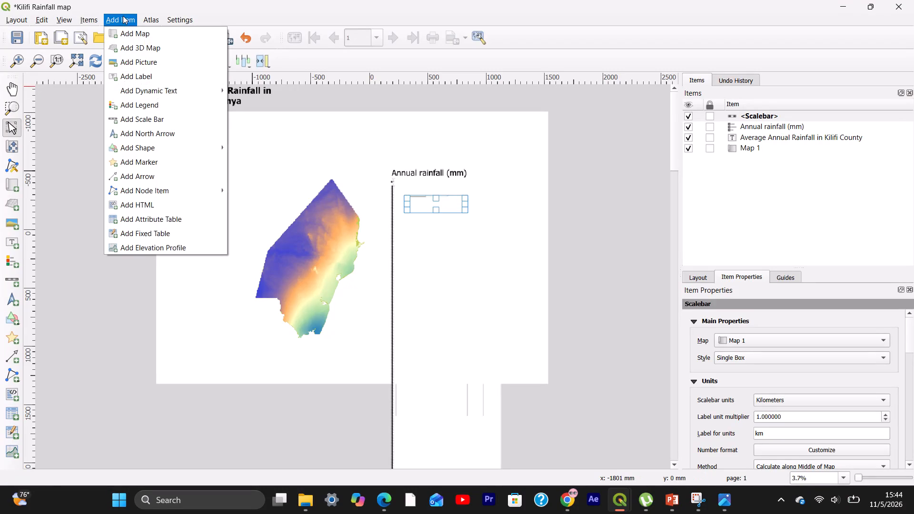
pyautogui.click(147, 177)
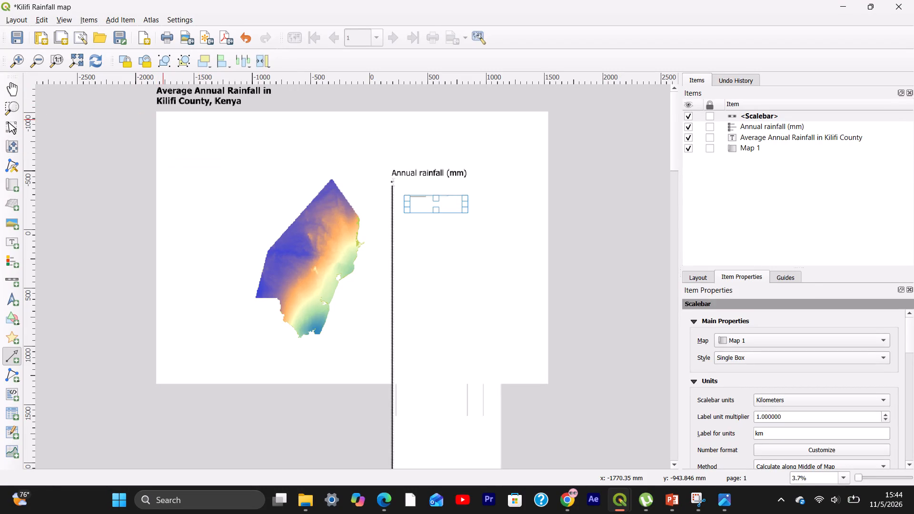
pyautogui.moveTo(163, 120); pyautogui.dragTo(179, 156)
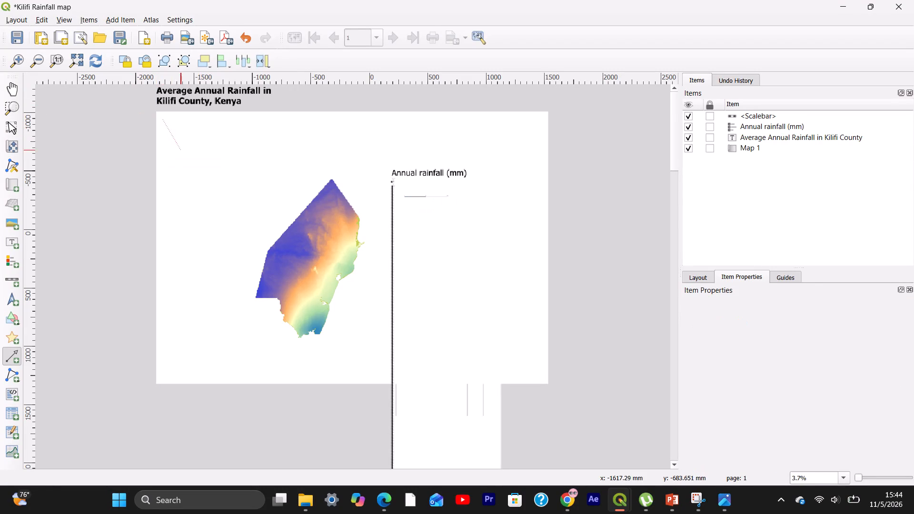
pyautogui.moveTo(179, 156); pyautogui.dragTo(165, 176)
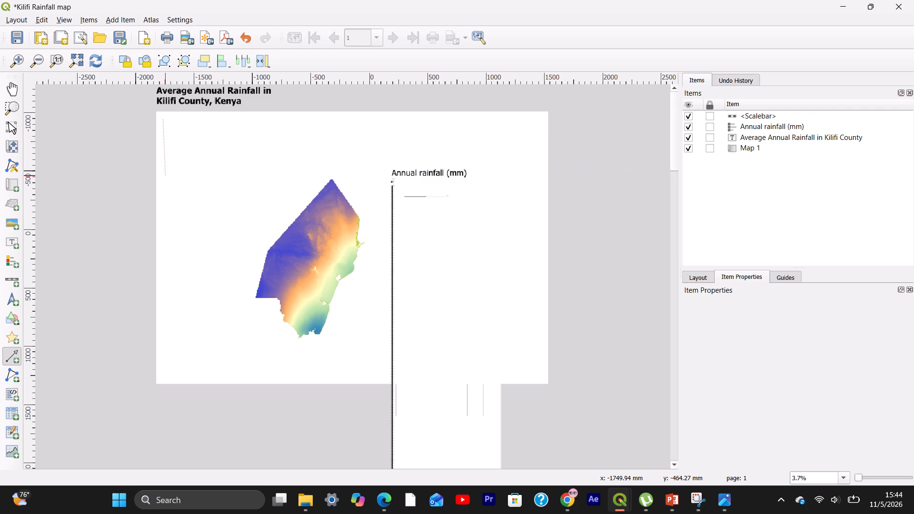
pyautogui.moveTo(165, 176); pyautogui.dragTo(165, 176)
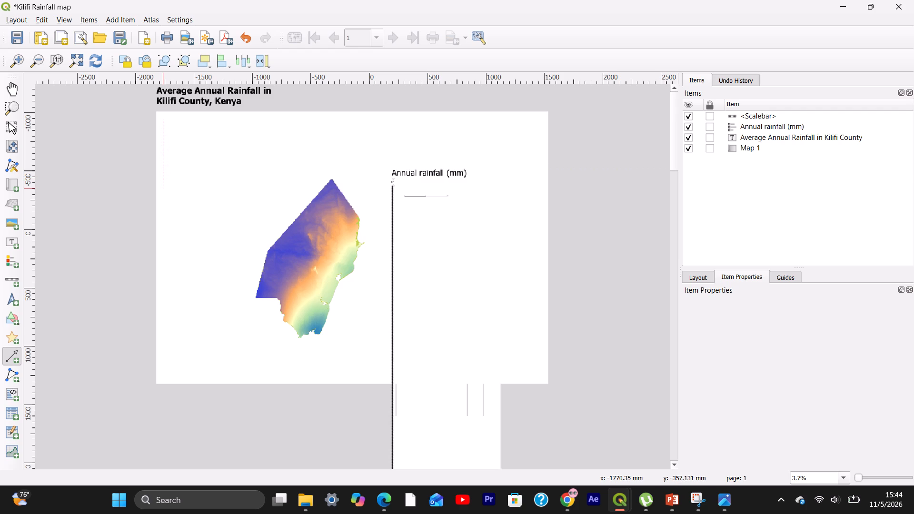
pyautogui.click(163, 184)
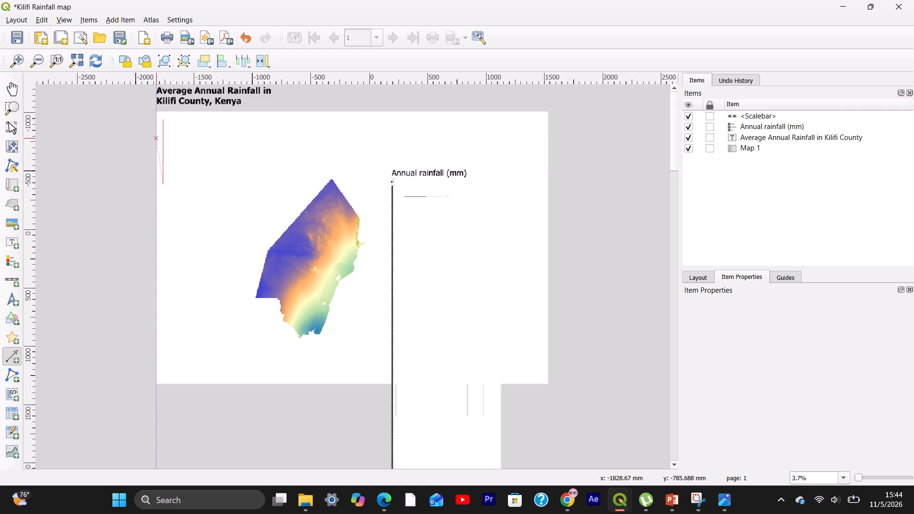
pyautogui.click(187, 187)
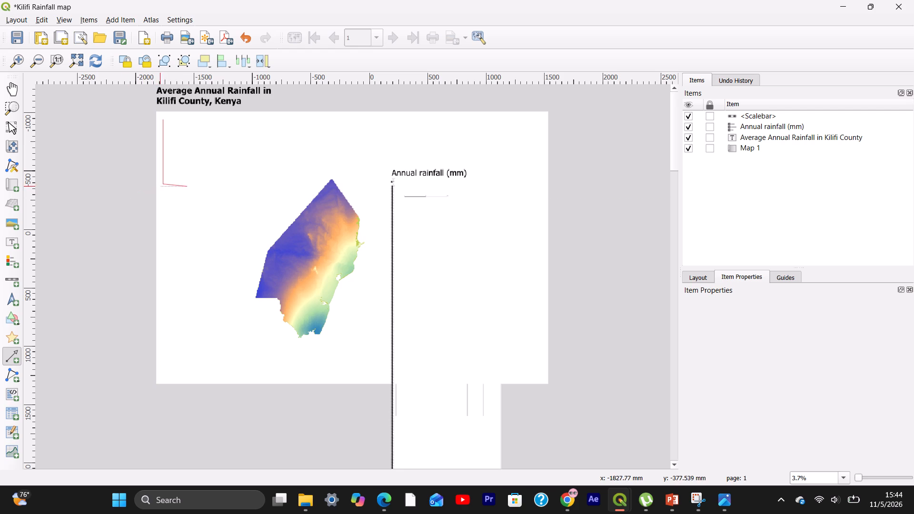
# Undo the latest enlargement of the scale bar's frame.
pyautogui.hotkey('ctrl', 'z')
pyautogui.hotkey('ctrl', 'z')
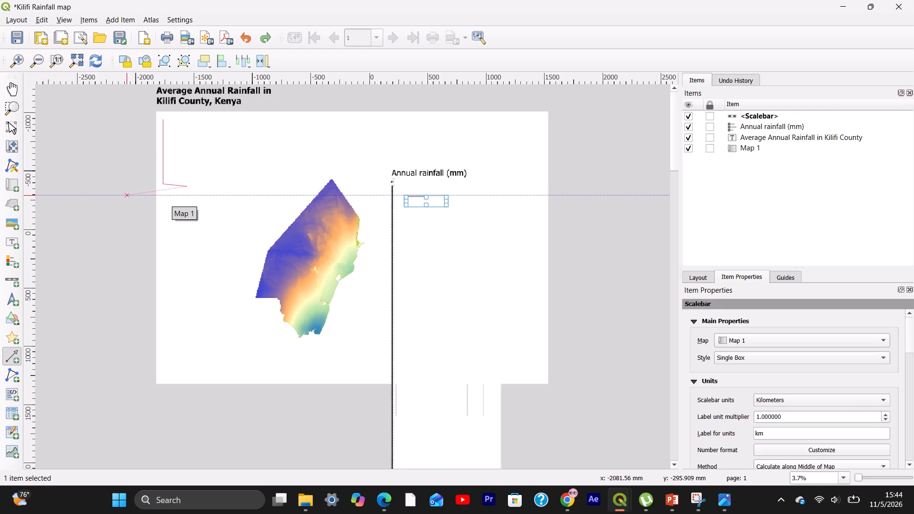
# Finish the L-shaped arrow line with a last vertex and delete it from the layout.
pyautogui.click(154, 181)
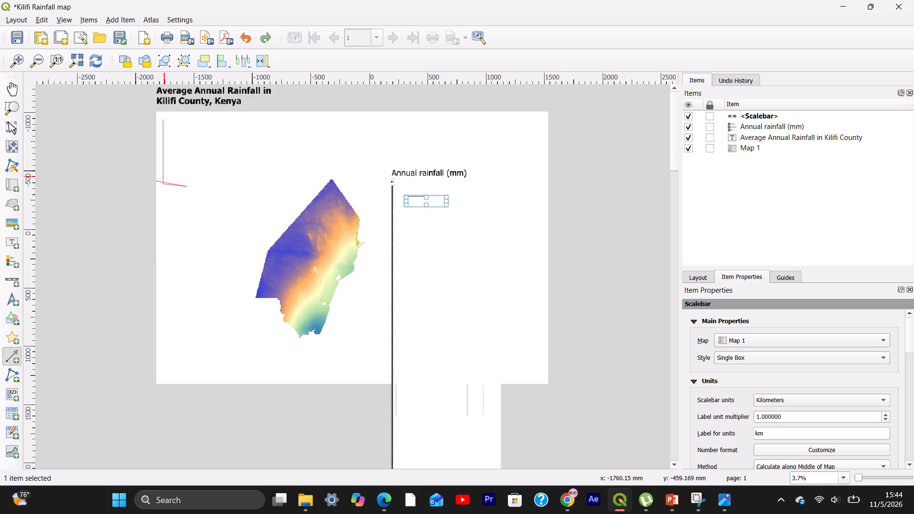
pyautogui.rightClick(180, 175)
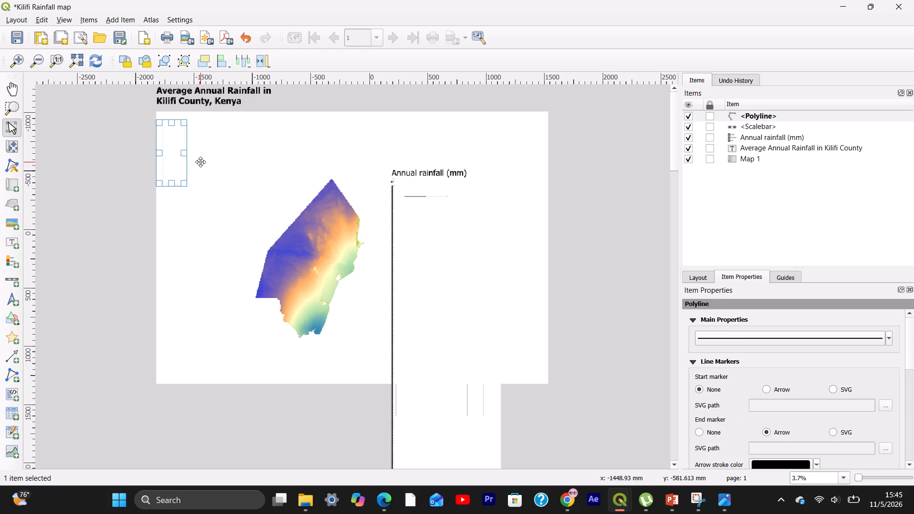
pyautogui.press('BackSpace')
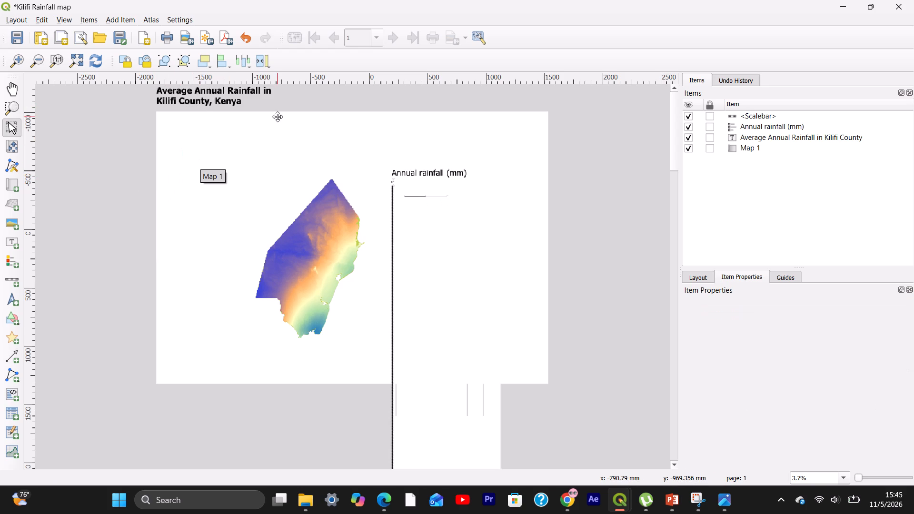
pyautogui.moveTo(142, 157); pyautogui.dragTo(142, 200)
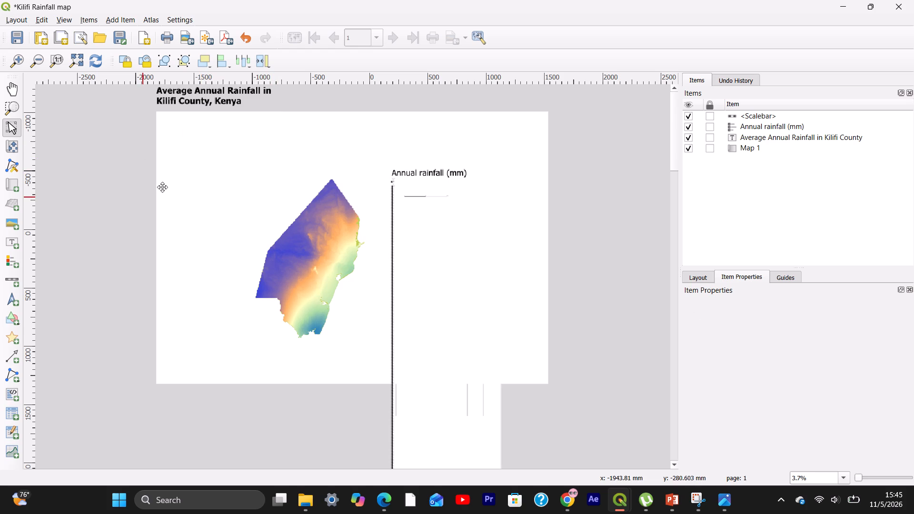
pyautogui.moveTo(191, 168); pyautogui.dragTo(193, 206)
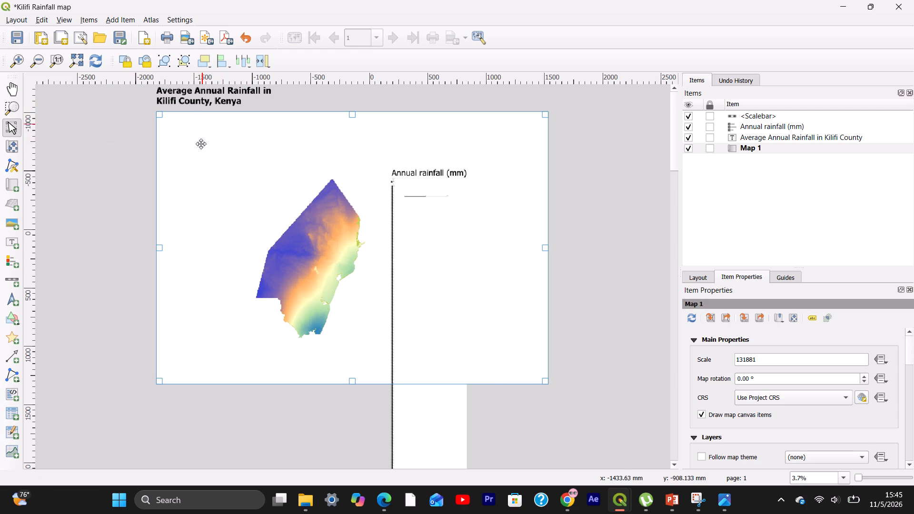
# Add a north arrow in a tall, narrow frame about 530 mm high in the map frame's upper-left corner area.
pyautogui.click(113, 21)
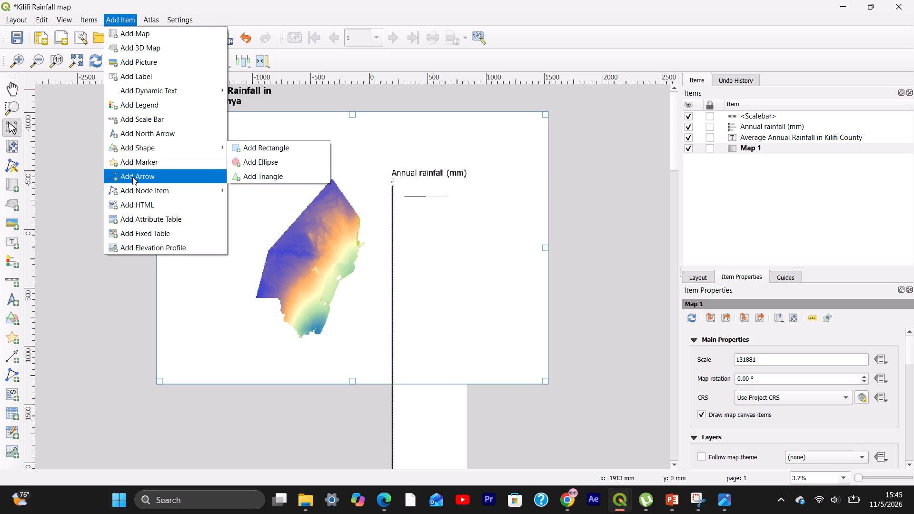
pyautogui.click(139, 135)
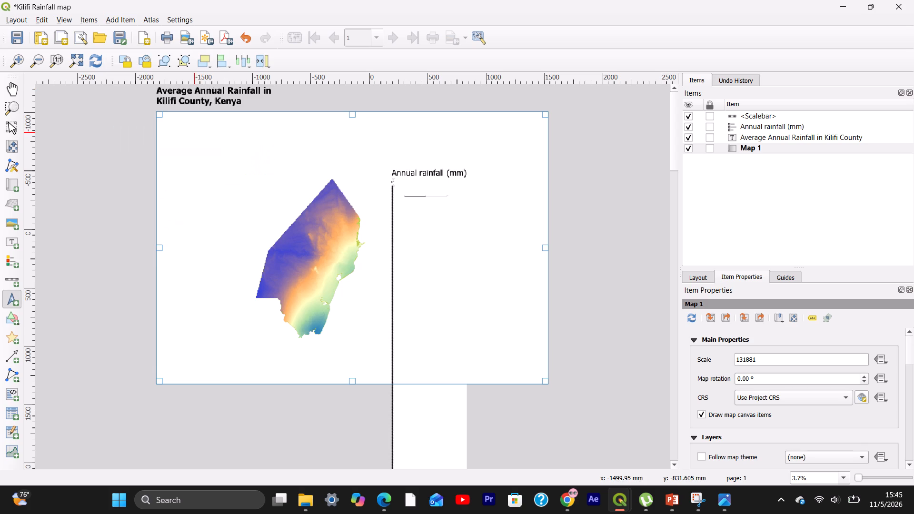
pyautogui.moveTo(186, 127); pyautogui.dragTo(189, 190)
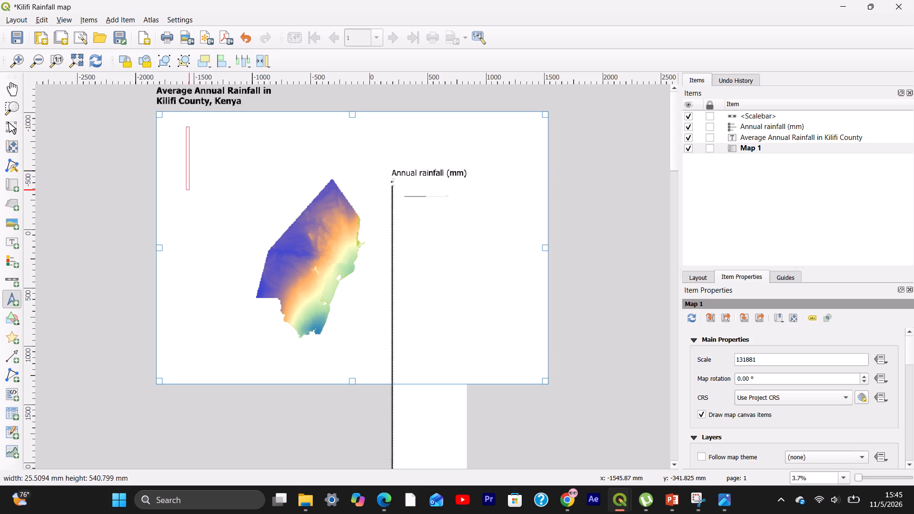
pyautogui.moveTo(189, 190); pyautogui.dragTo(202, 188)
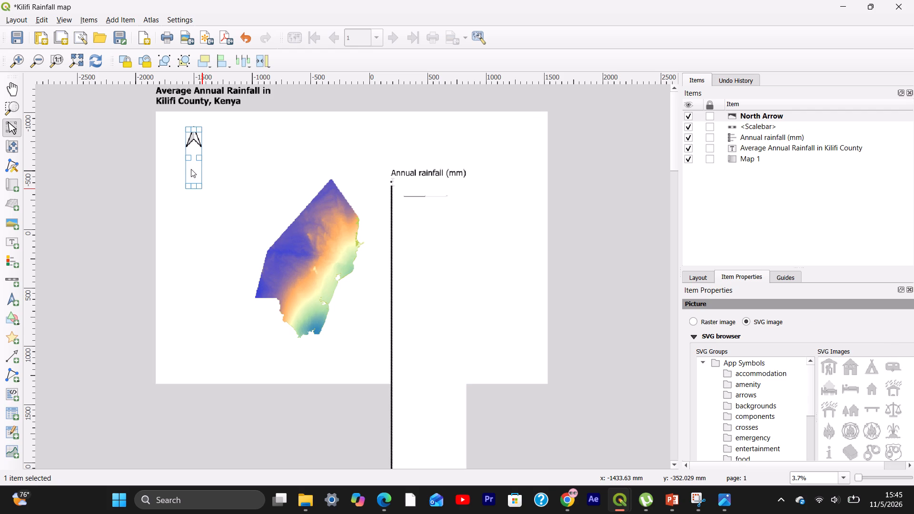
# Move the north arrow slightly toward the county, widen its frame outward, extend its outer top corner, and shorten its base to fit the symbol.
pyautogui.click(193, 186)
pyautogui.moveTo(202, 161); pyautogui.dragTo(204, 161)
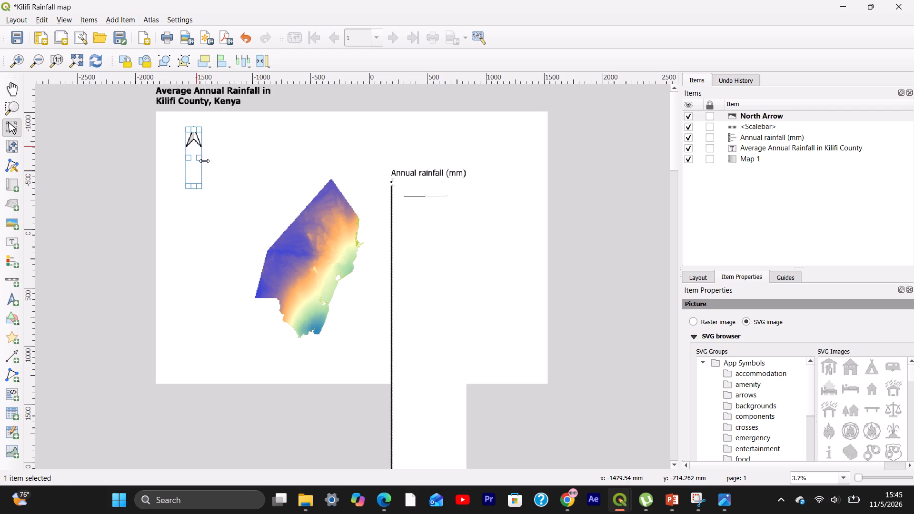
pyautogui.moveTo(204, 161); pyautogui.dragTo(212, 159)
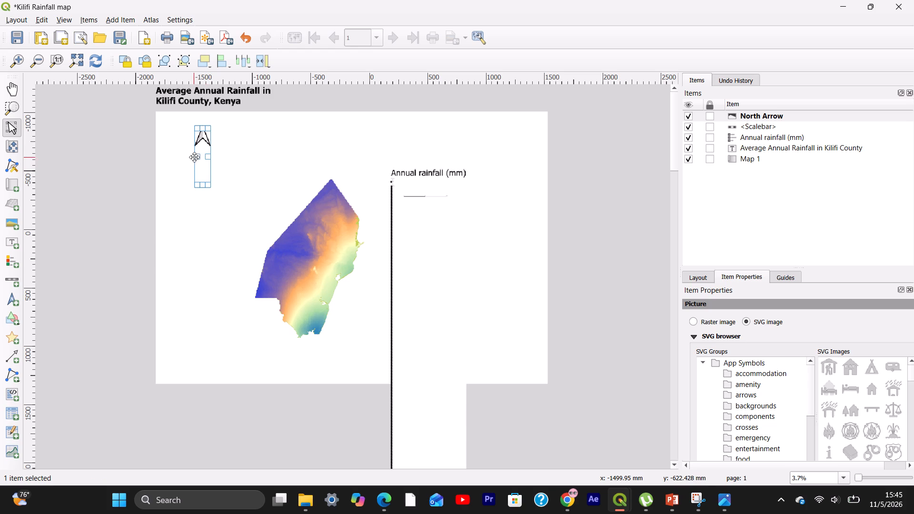
pyautogui.moveTo(198, 156); pyautogui.dragTo(182, 161)
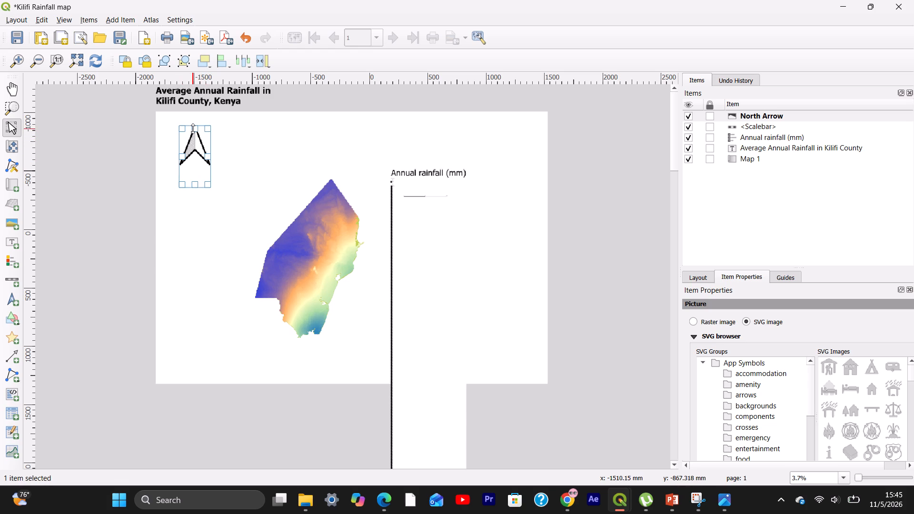
pyautogui.moveTo(182, 131); pyautogui.dragTo(177, 122)
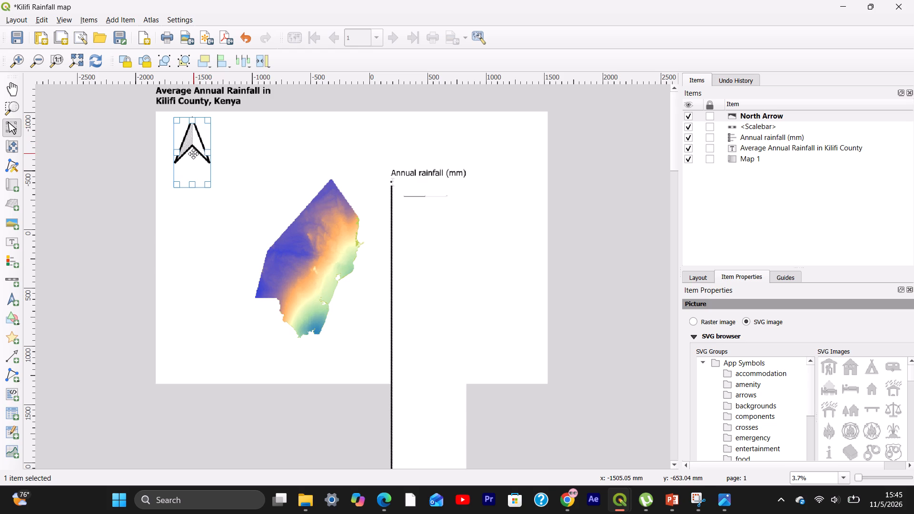
pyautogui.moveTo(196, 188); pyautogui.dragTo(193, 166)
pyautogui.click(129, 188)
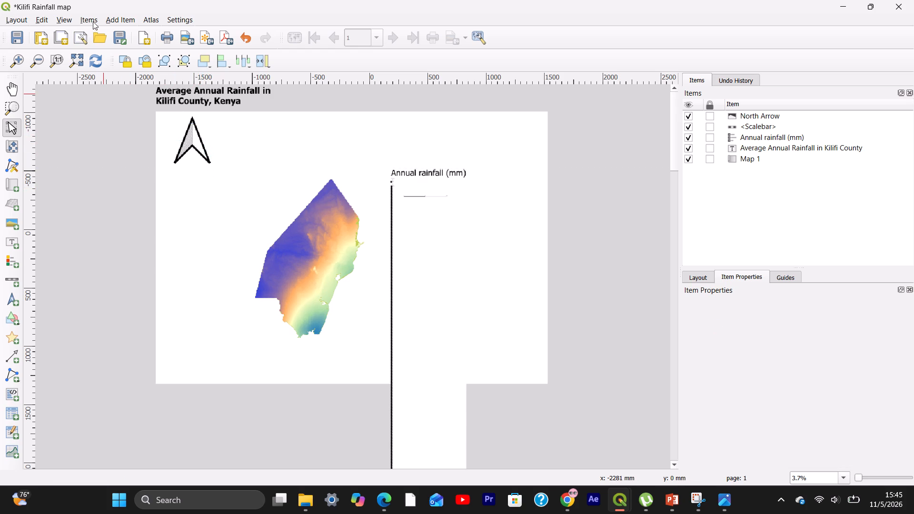
# Draw an arrow line shaped as a cross under the north arrow, with a vertical stem from the symbol's centre and a horizontal bar across it.
pyautogui.click(114, 13)
pyautogui.click(116, 18)
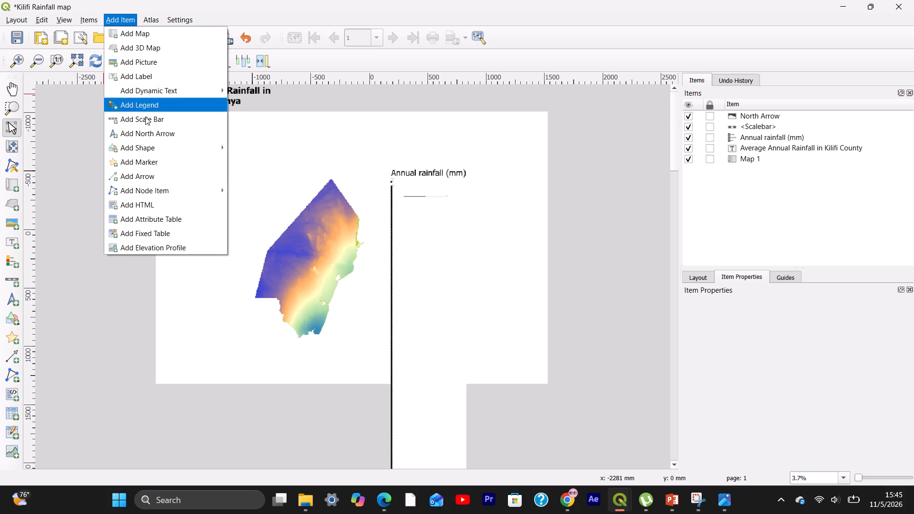
pyautogui.click(149, 175)
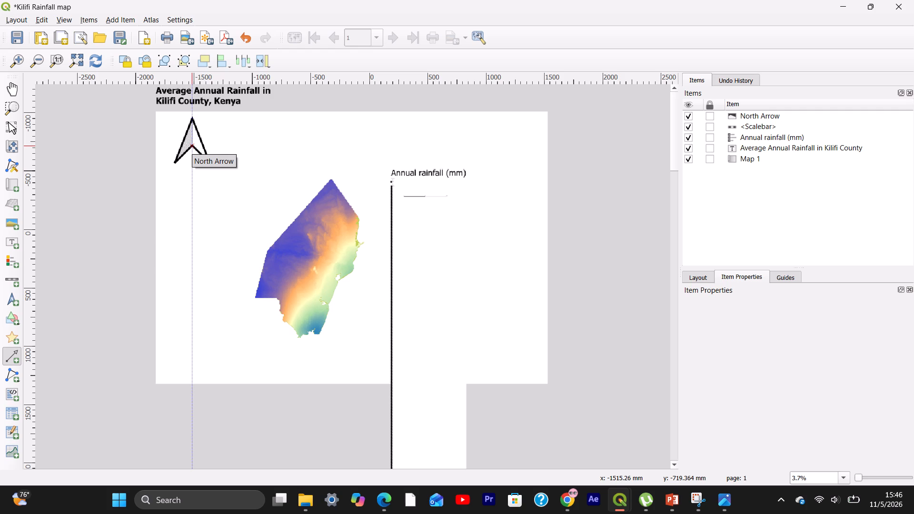
pyautogui.moveTo(192, 146); pyautogui.dragTo(193, 196)
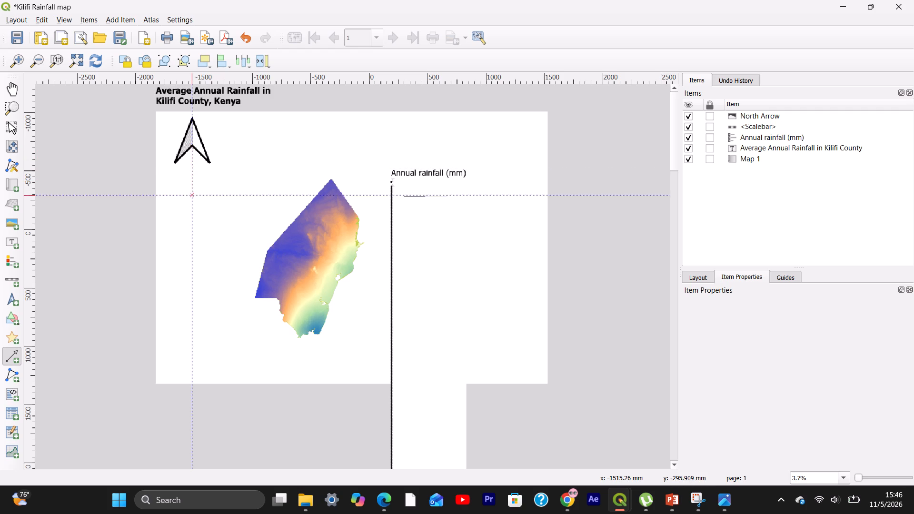
pyautogui.moveTo(193, 196); pyautogui.dragTo(193, 207)
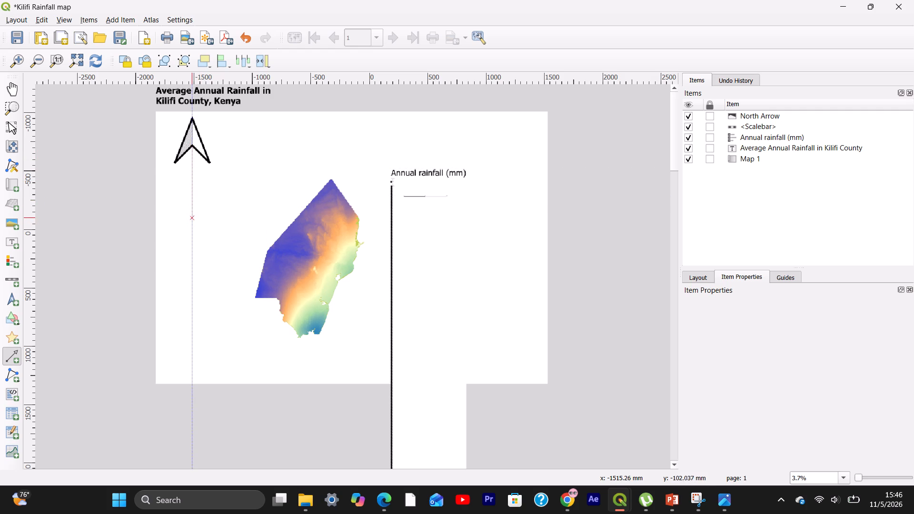
pyautogui.doubleClick(192, 214)
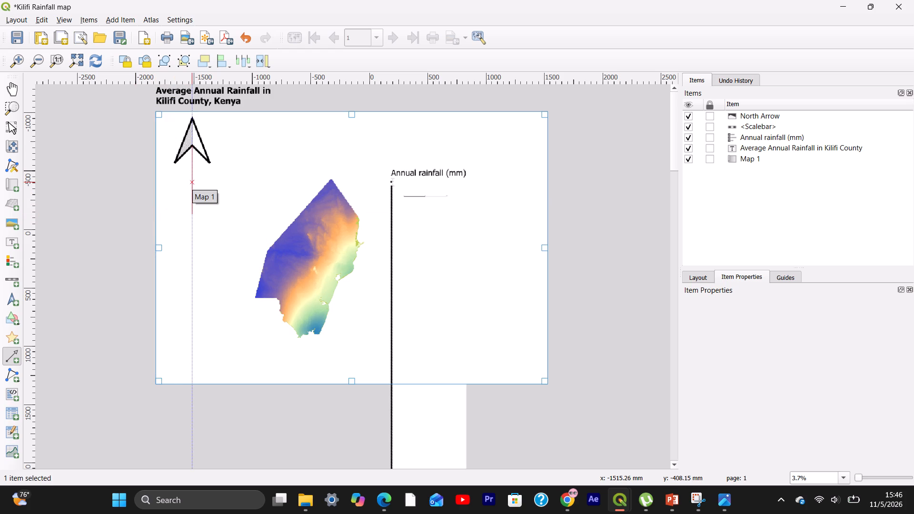
pyautogui.moveTo(193, 182); pyautogui.dragTo(163, 183)
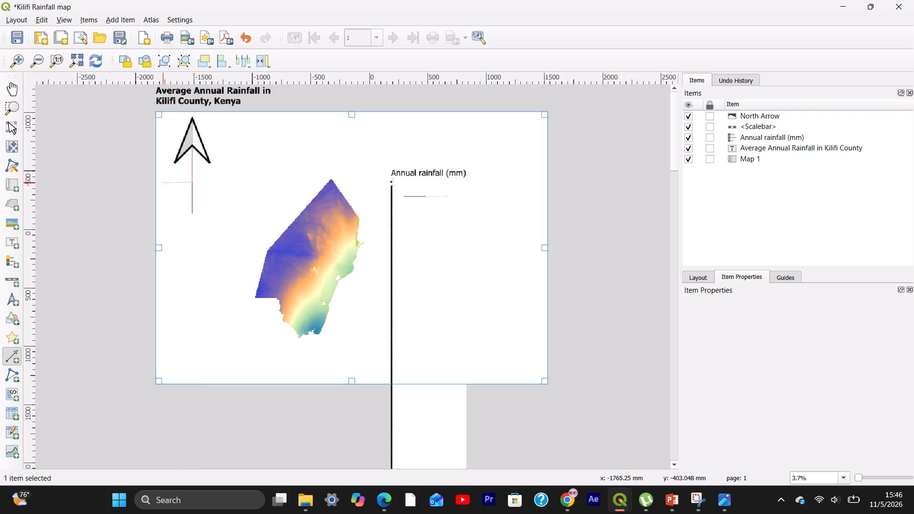
pyautogui.moveTo(163, 183); pyautogui.dragTo(163, 183)
pyautogui.click(163, 183)
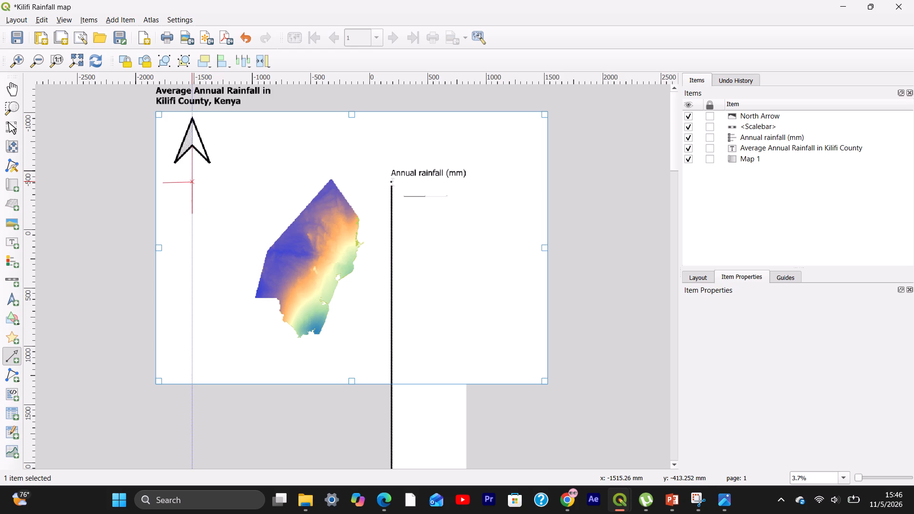
pyautogui.moveTo(192, 182); pyautogui.dragTo(200, 182)
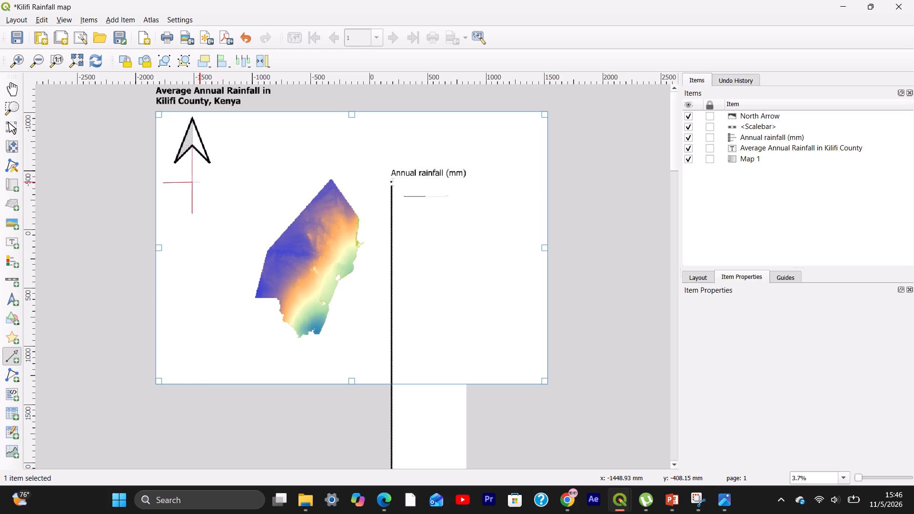
pyautogui.moveTo(200, 182); pyautogui.dragTo(215, 181)
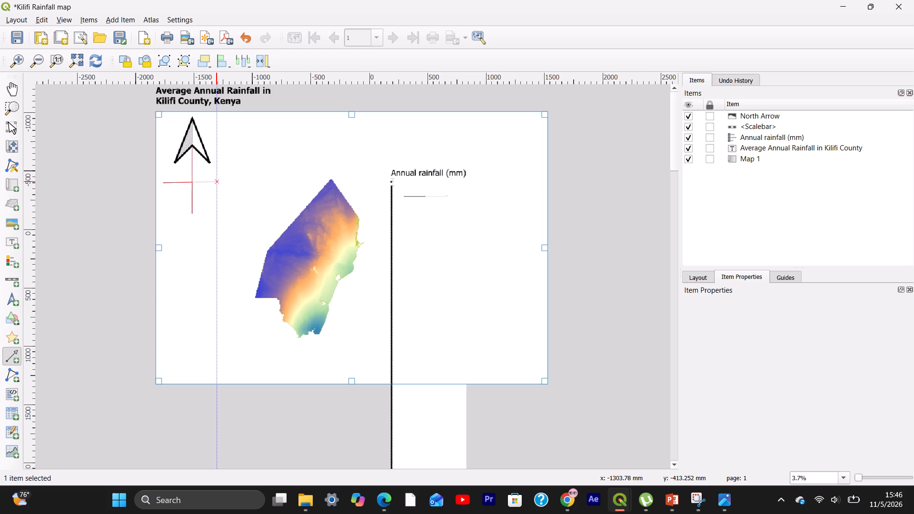
pyautogui.doubleClick(215, 181)
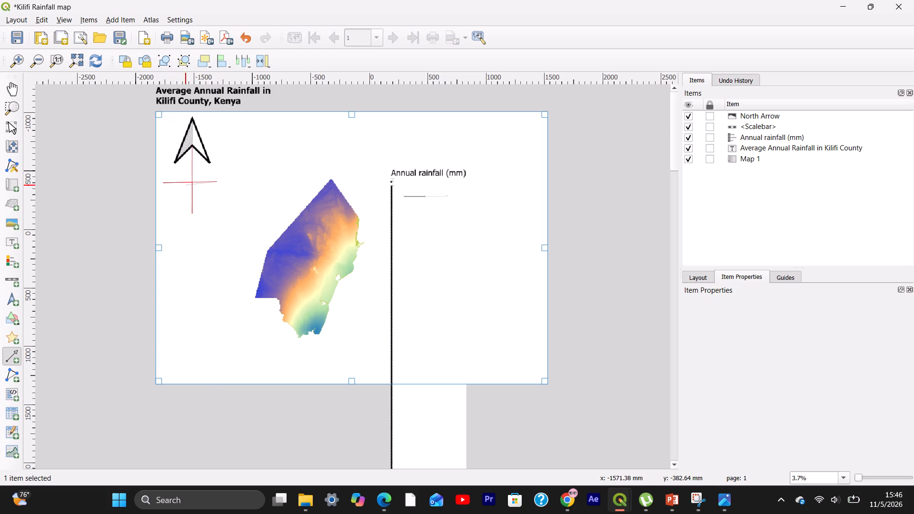
pyautogui.rightClick(214, 181)
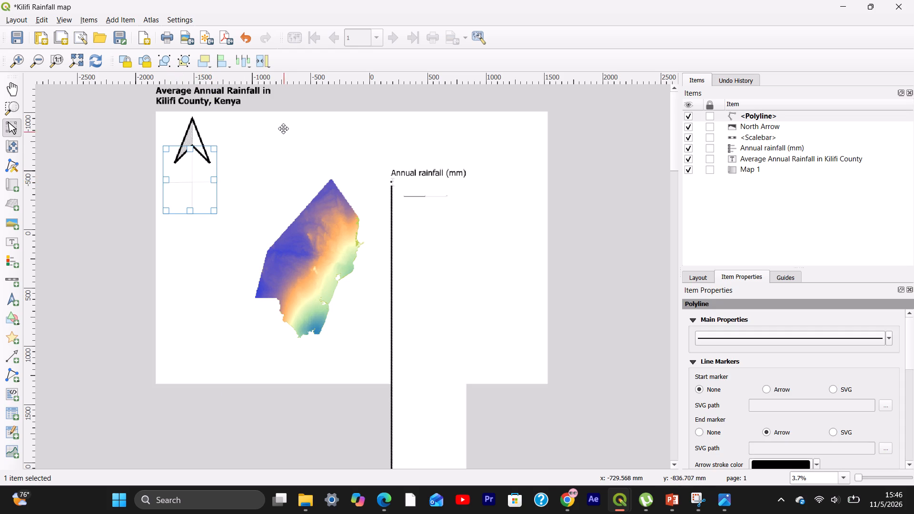
# Deselect the cross-shaped polyline and save the project with the current layout.
pyautogui.click(99, 156)
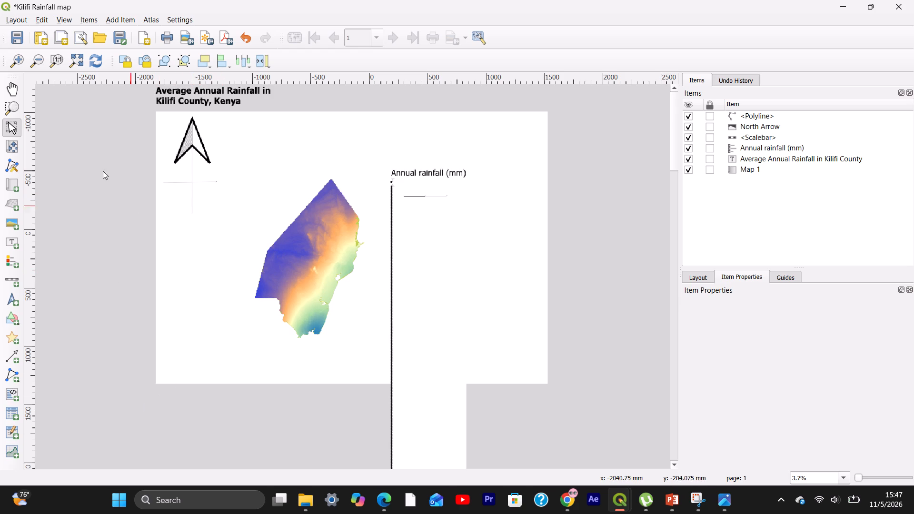
pyautogui.click(20, 43)
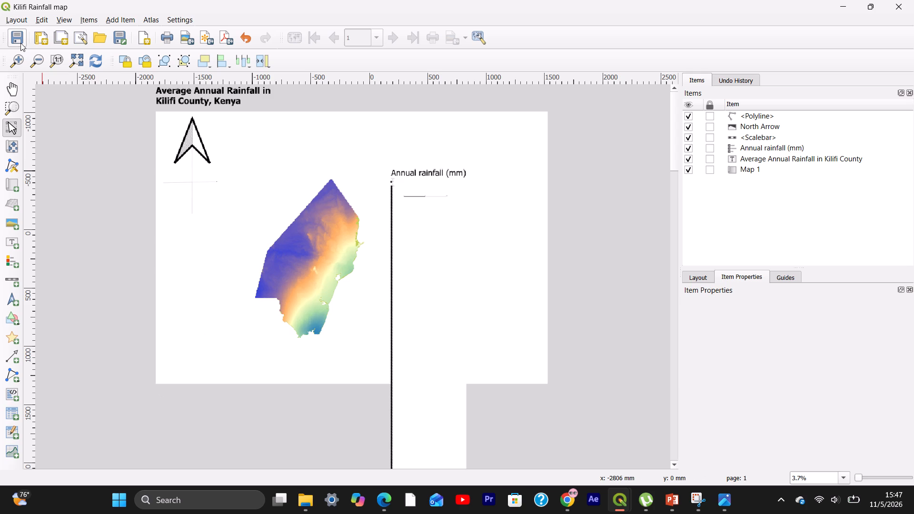
pyautogui.click(20, 43)
# Save the layout as a template named qgis in the Desktop folder, in the Layout templates (*.qpt) format.
pyautogui.click(120, 40)
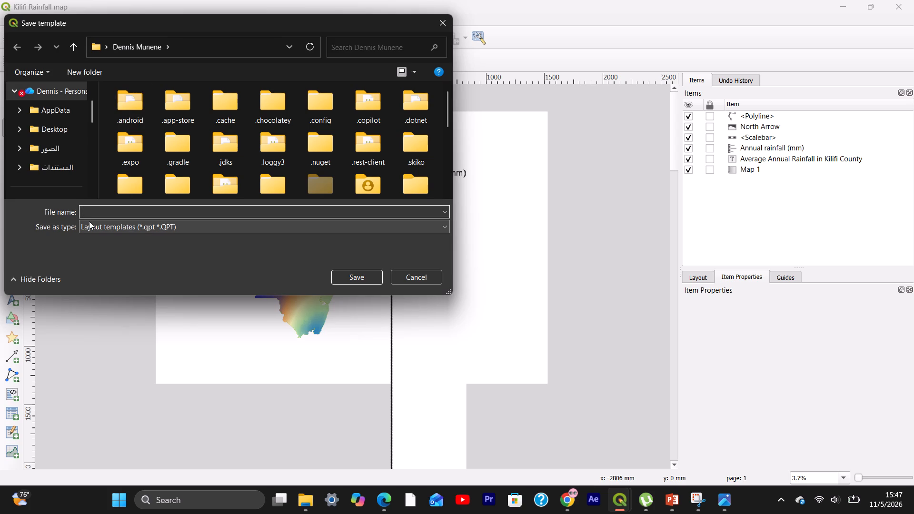
pyautogui.write('qgis')
pyautogui.tripleClick(91, 193)
pyautogui.click(48, 141)
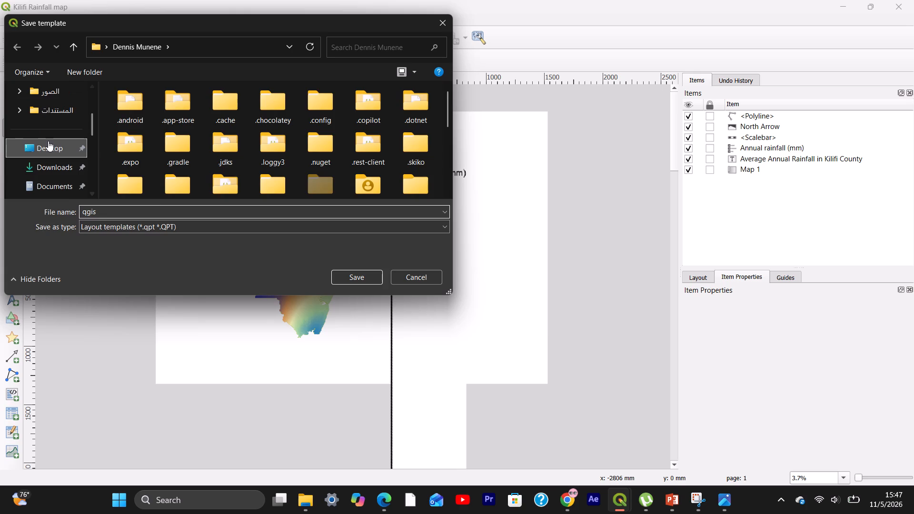
pyautogui.click(131, 217)
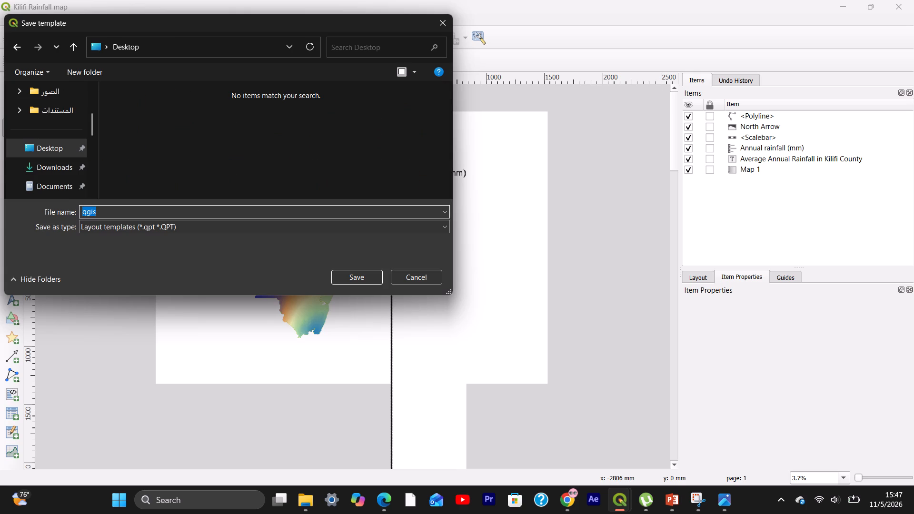
pyautogui.press('Right')
pyautogui.click(358, 278)
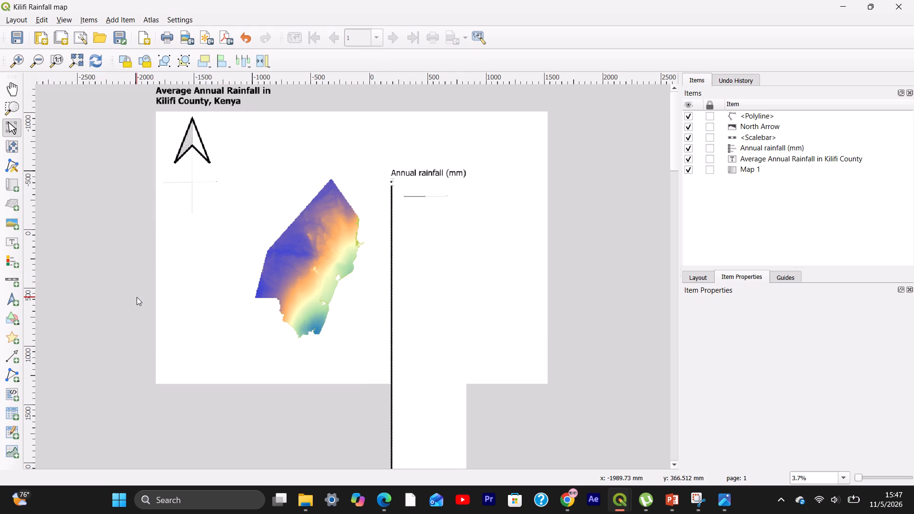
# Add a text label about 1598 mm wide and 571 mm high just below the map frame, aligned with its left edge.
pyautogui.click(428, 315)
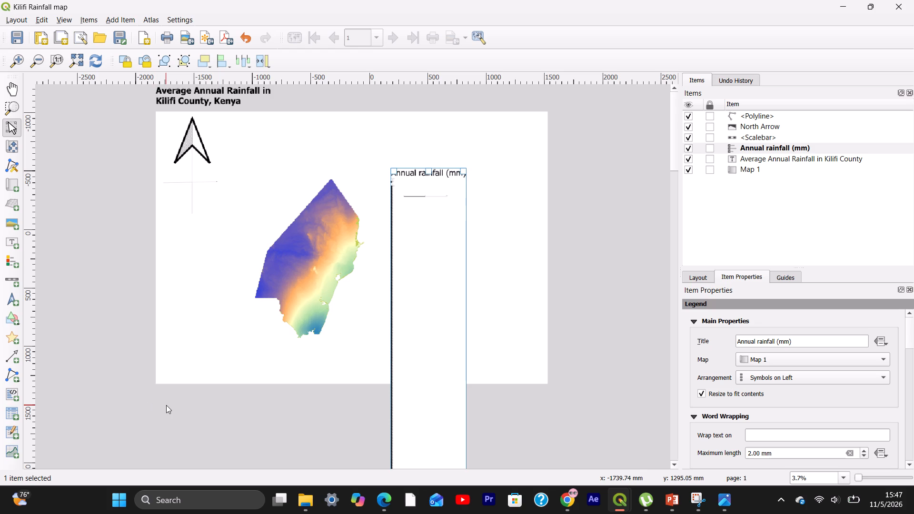
pyautogui.click(138, 20)
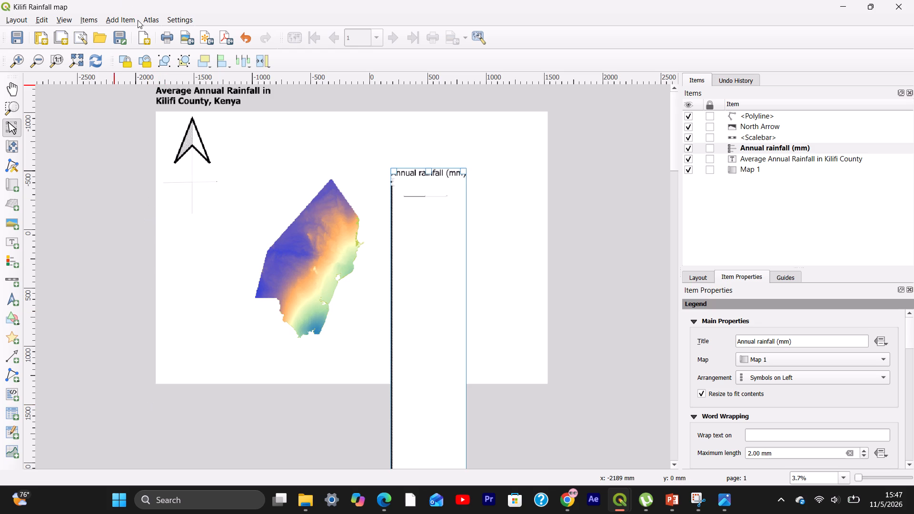
pyautogui.click(114, 15)
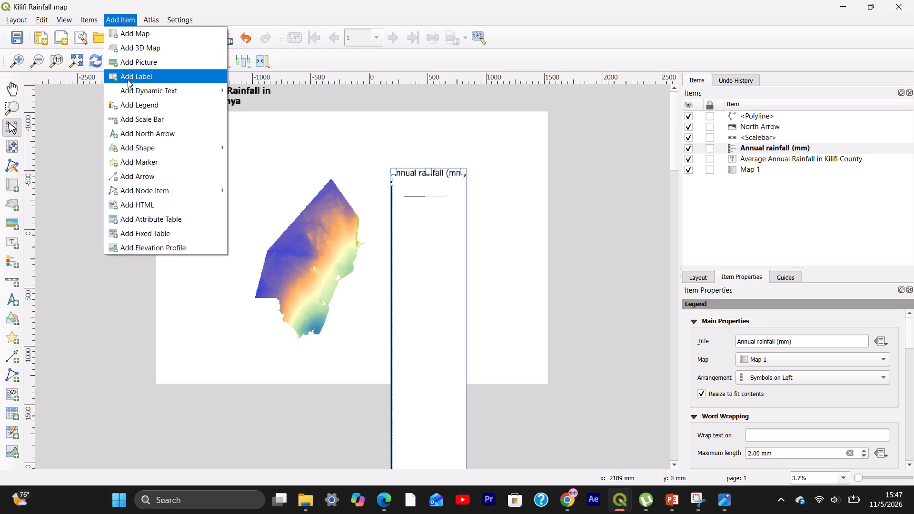
pyautogui.click(128, 79)
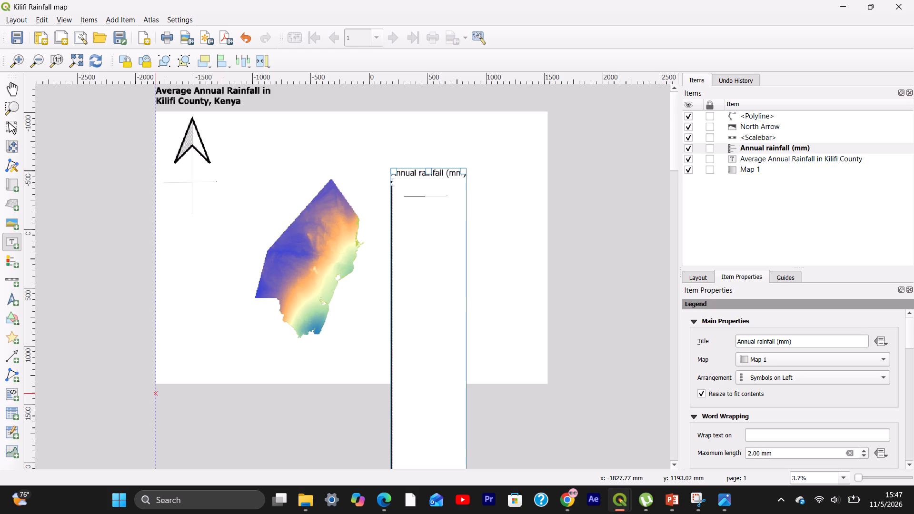
pyautogui.moveTo(158, 394); pyautogui.dragTo(259, 420)
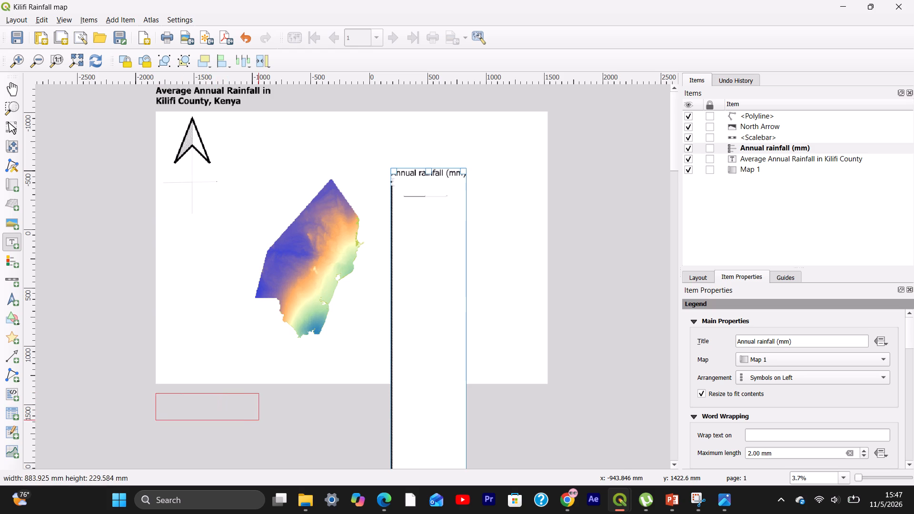
pyautogui.moveTo(259, 420); pyautogui.dragTo(279, 424)
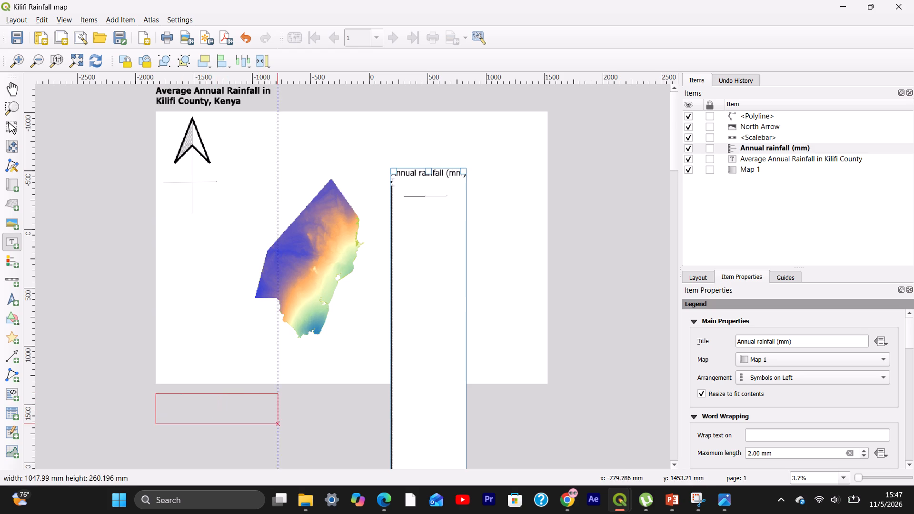
pyautogui.moveTo(279, 424); pyautogui.dragTo(284, 425)
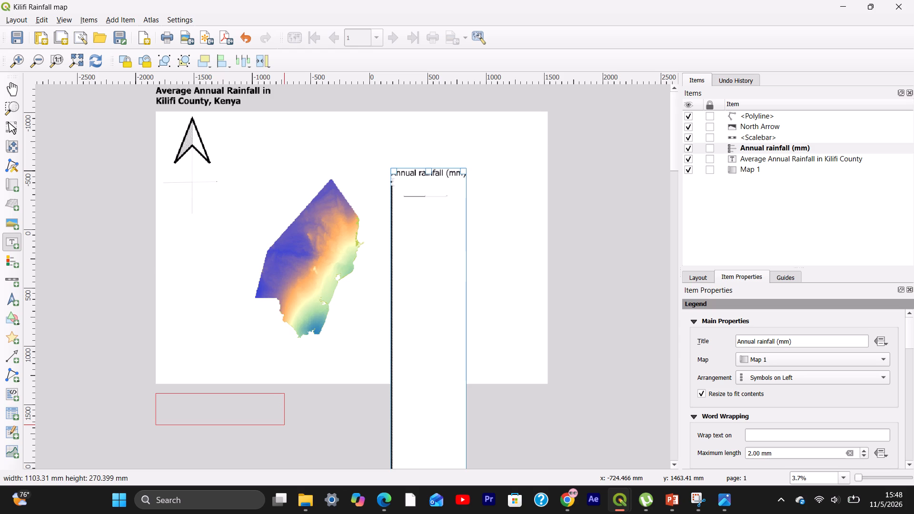
pyautogui.moveTo(284, 425); pyautogui.dragTo(325, 453)
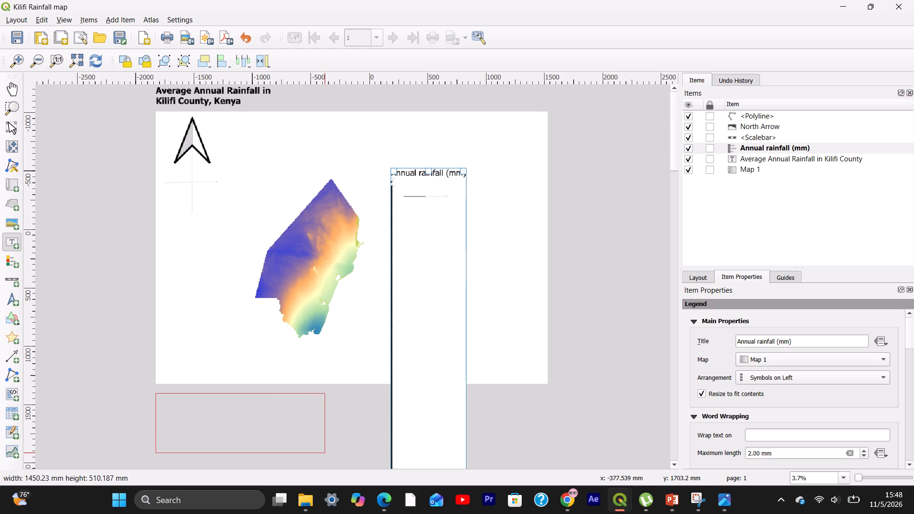
pyautogui.moveTo(325, 453); pyautogui.dragTo(325, 457)
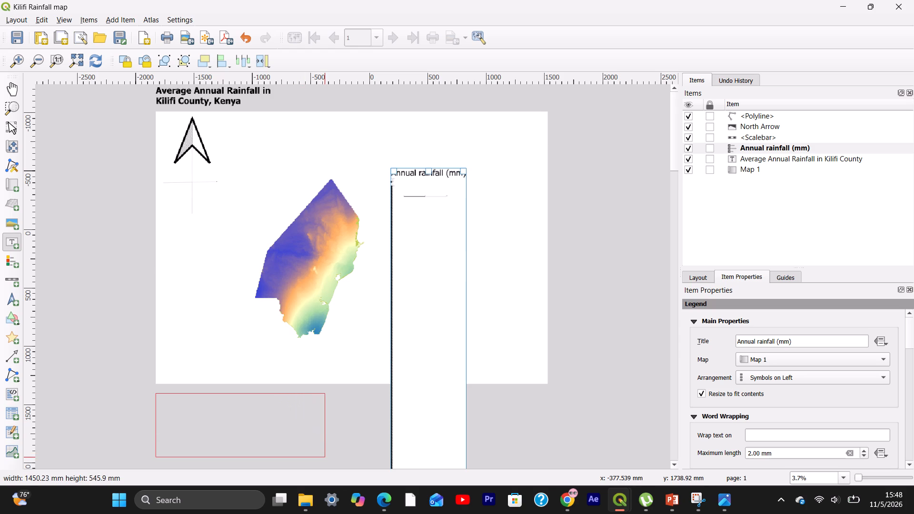
pyautogui.moveTo(325, 457); pyautogui.dragTo(342, 460)
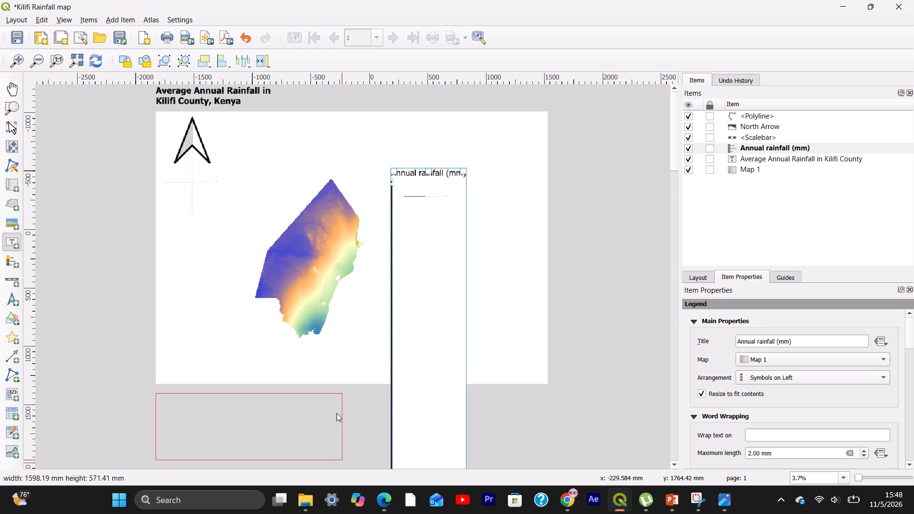
# Move the Map 1 frame slightly upward on the layout.
pyautogui.moveTo(236, 185); pyautogui.dragTo(234, 180)
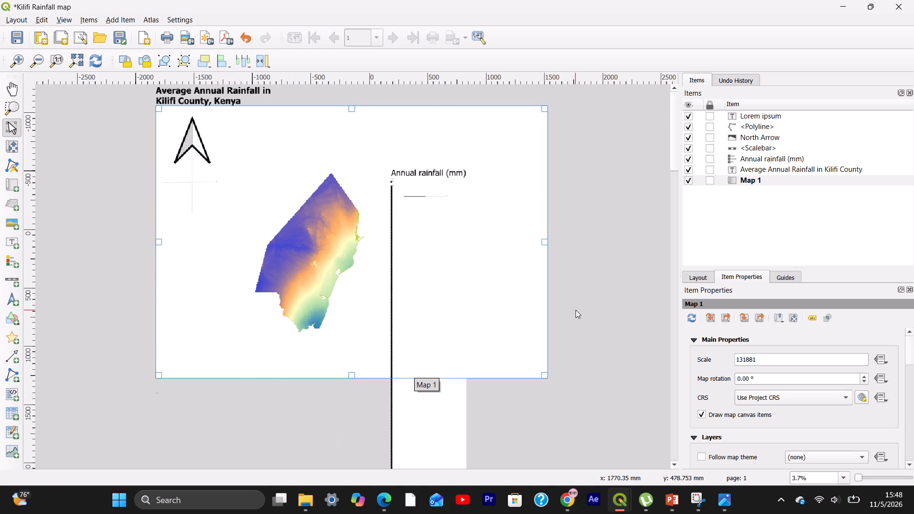
# Enlarge the Lorem ipsum label to about 668 mm high, close beneath the map frame, and widen it nearly to the legend.
pyautogui.click(745, 115)
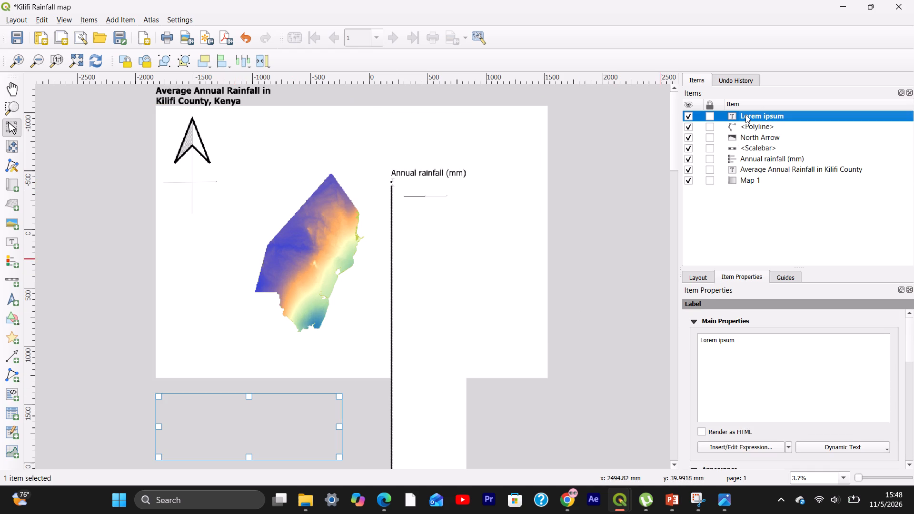
pyautogui.click(246, 436)
pyautogui.moveTo(249, 396); pyautogui.dragTo(249, 395)
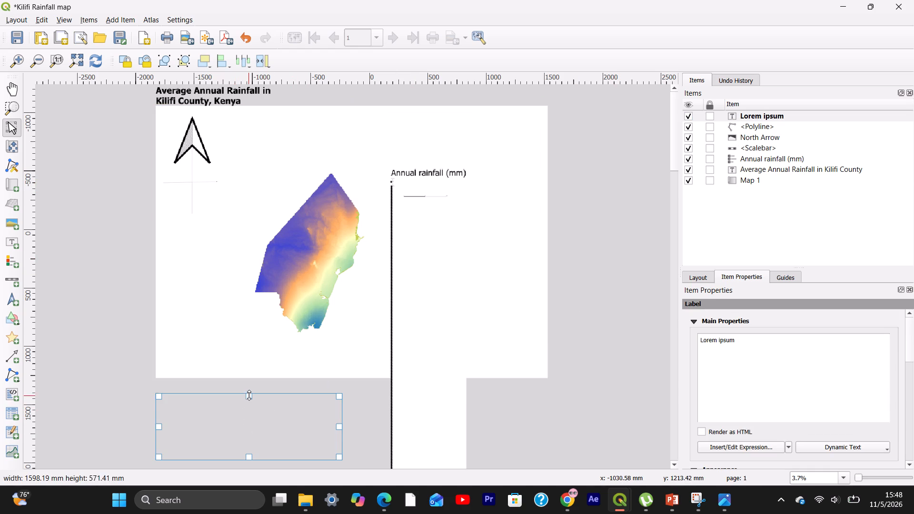
pyautogui.moveTo(249, 395); pyautogui.dragTo(249, 385)
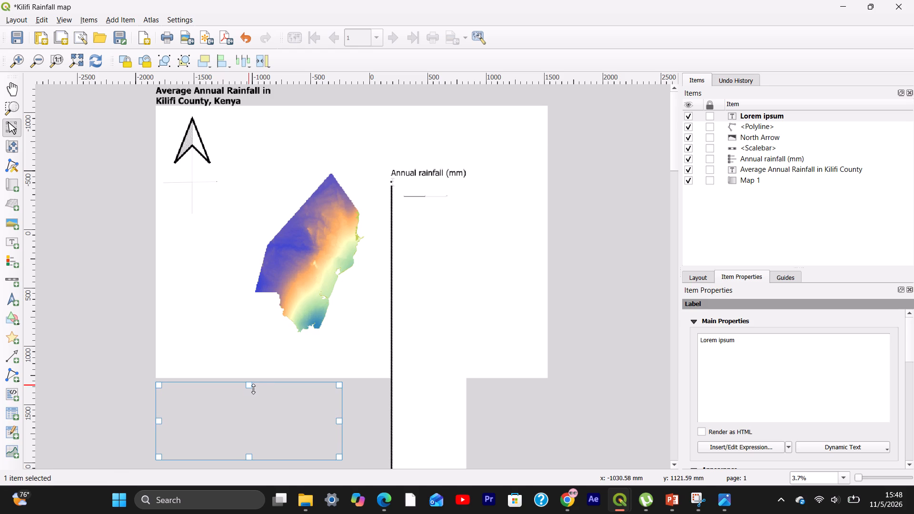
pyautogui.moveTo(339, 422); pyautogui.dragTo(376, 423)
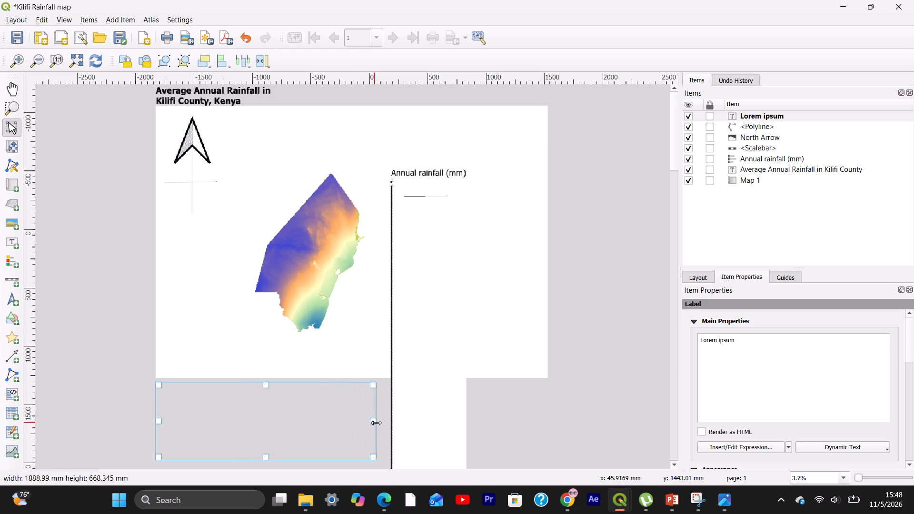
pyautogui.moveTo(376, 423); pyautogui.dragTo(379, 423)
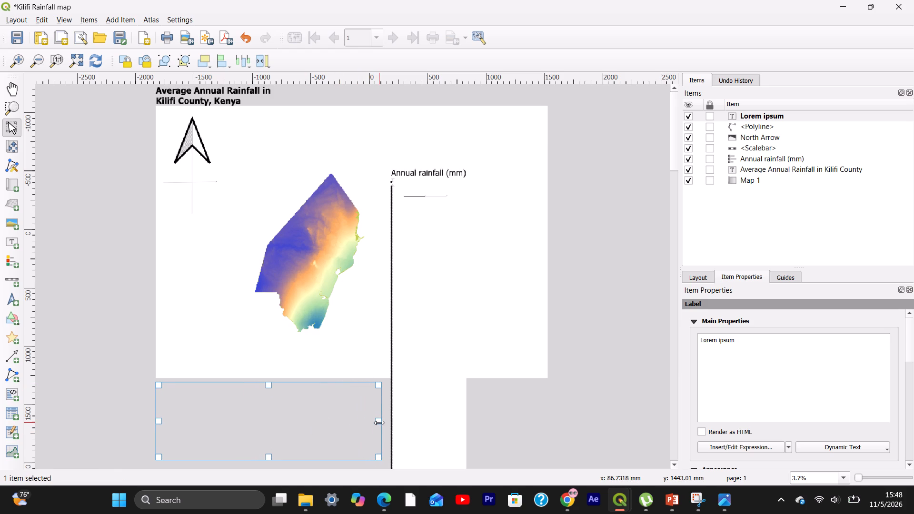
# Hide the Annual rainfall (mm) legend in the layout.
pyautogui.click(425, 405)
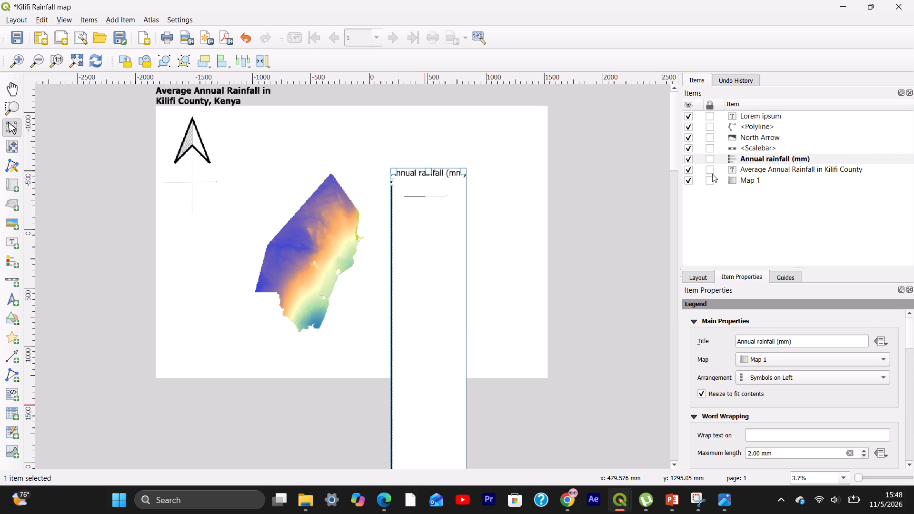
pyautogui.click(687, 157)
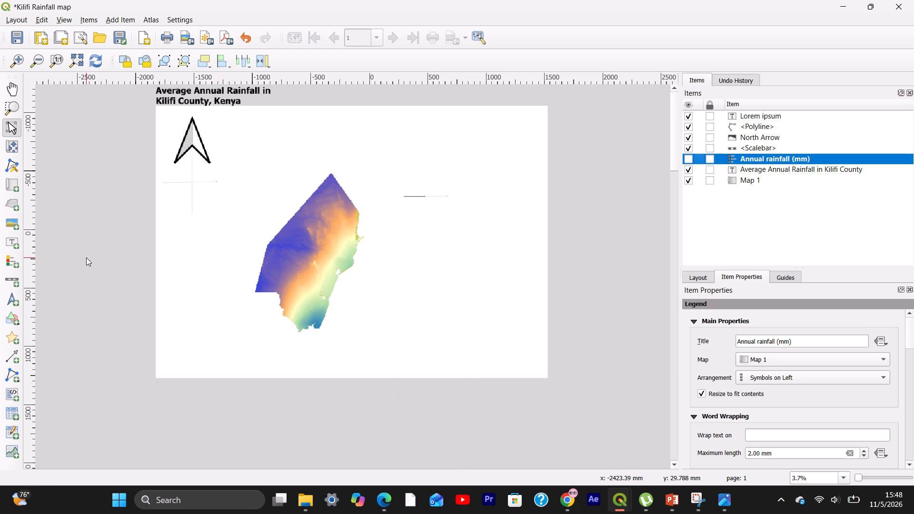
# Select the Lorem ipsum label below the map frame.
pyautogui.click(765, 116)
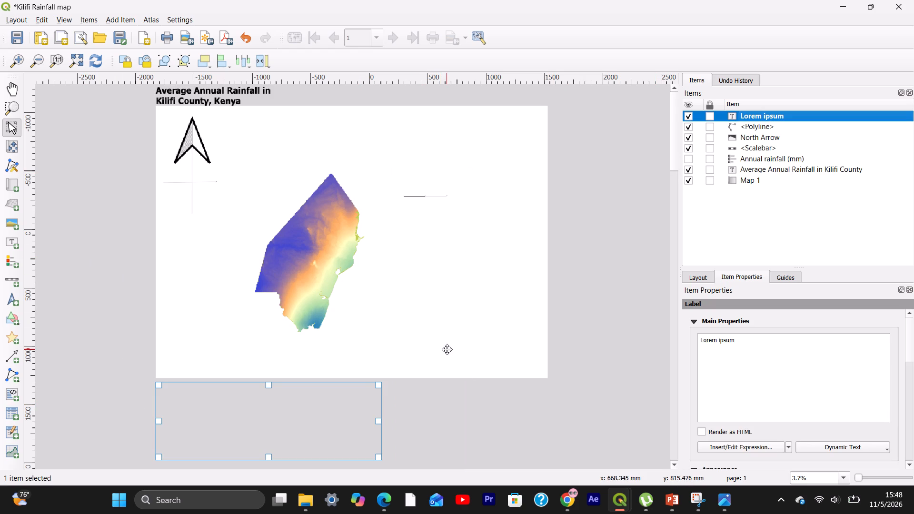
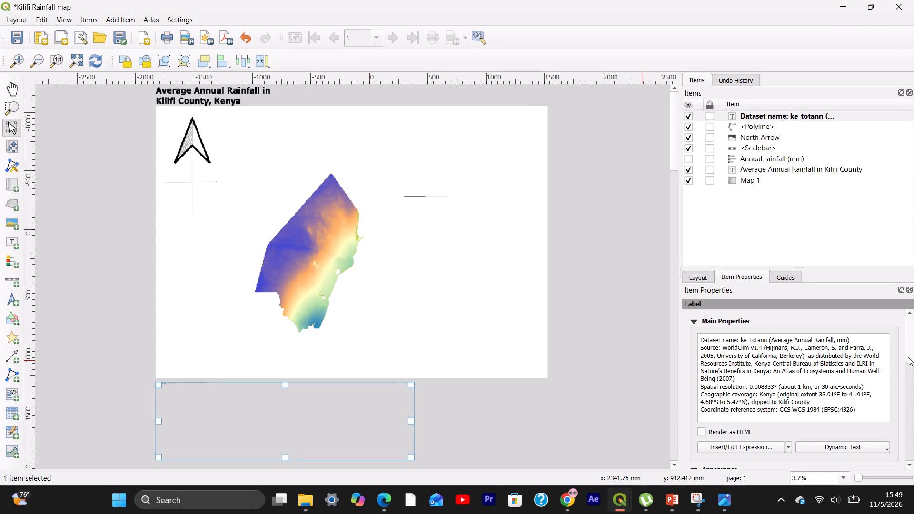
# Set the font size of the dataset description label below the map frame to 171 points and deselect the label.
pyautogui.moveTo(909, 355); pyautogui.dragTo(912, 399)
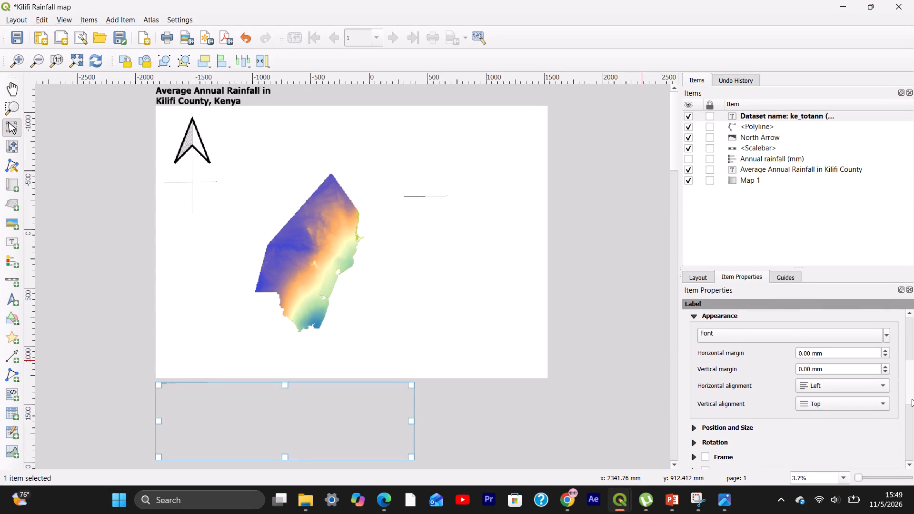
pyautogui.moveTo(912, 399); pyautogui.dragTo(913, 439)
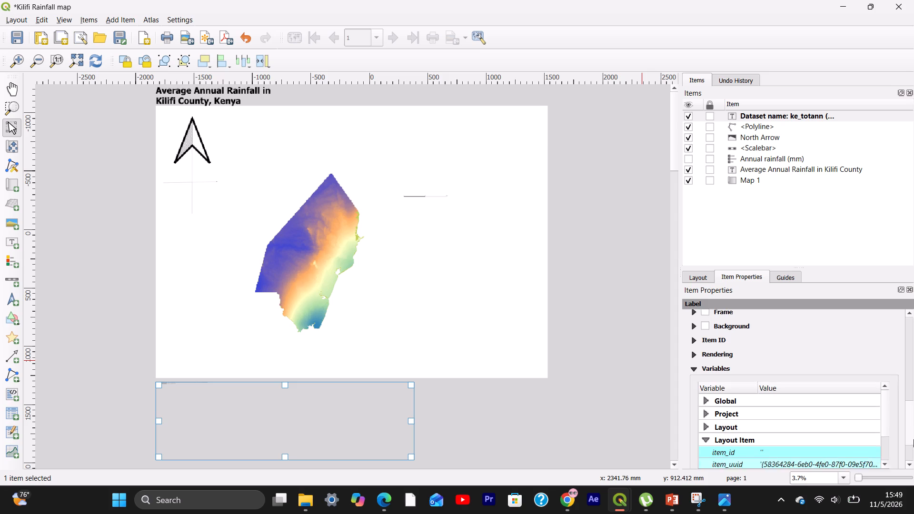
pyautogui.moveTo(913, 439); pyautogui.dragTo(913, 352)
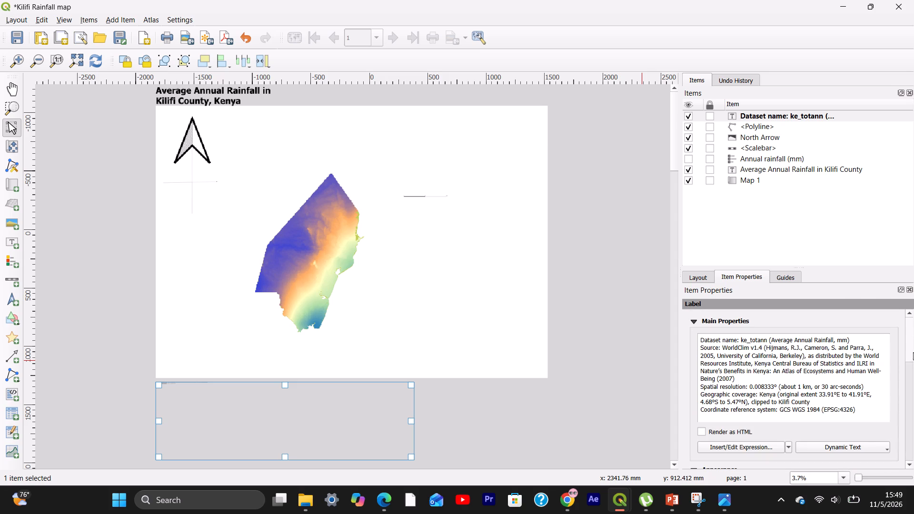
pyautogui.moveTo(913, 352); pyautogui.dragTo(910, 384)
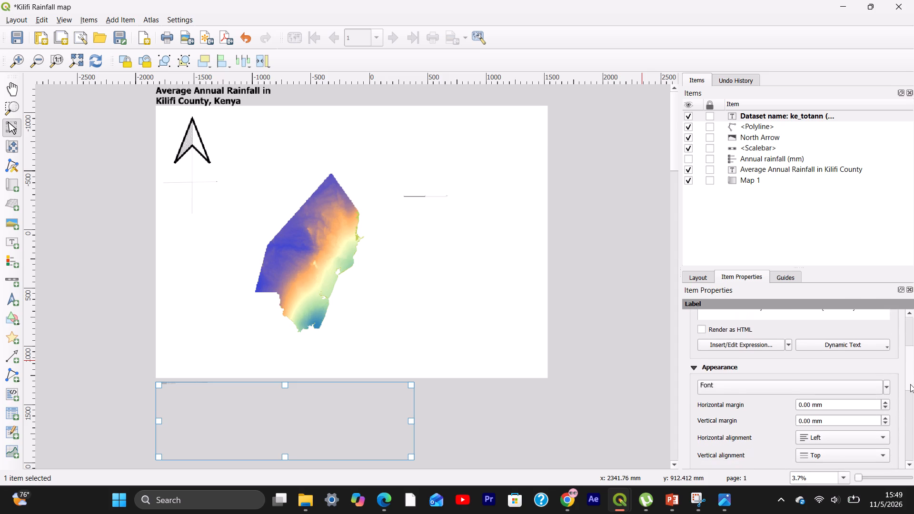
pyautogui.moveTo(910, 384); pyautogui.dragTo(910, 386)
pyautogui.click(769, 379)
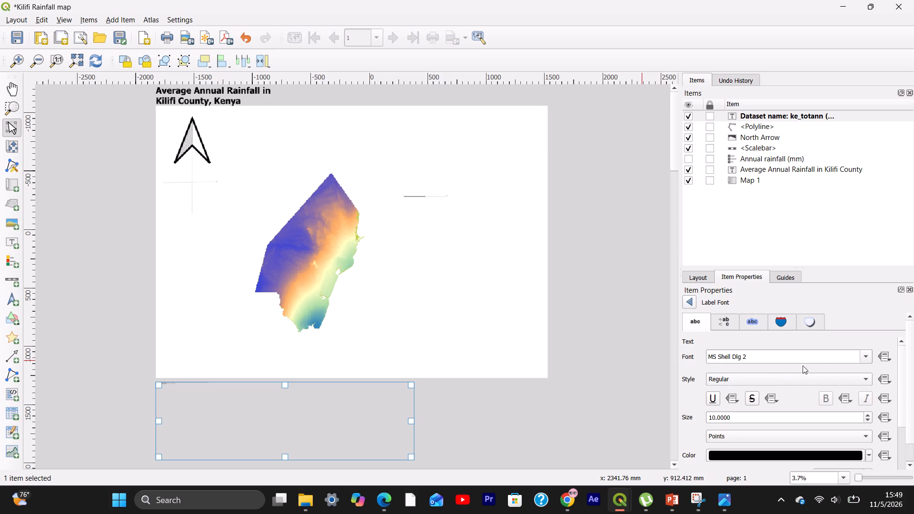
pyautogui.moveTo(902, 381); pyautogui.dragTo(903, 384)
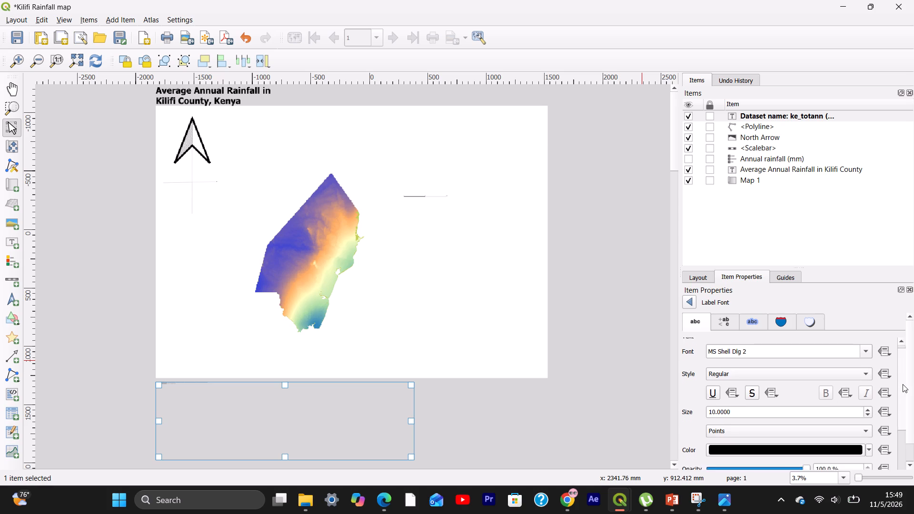
pyautogui.moveTo(903, 384); pyautogui.dragTo(904, 404)
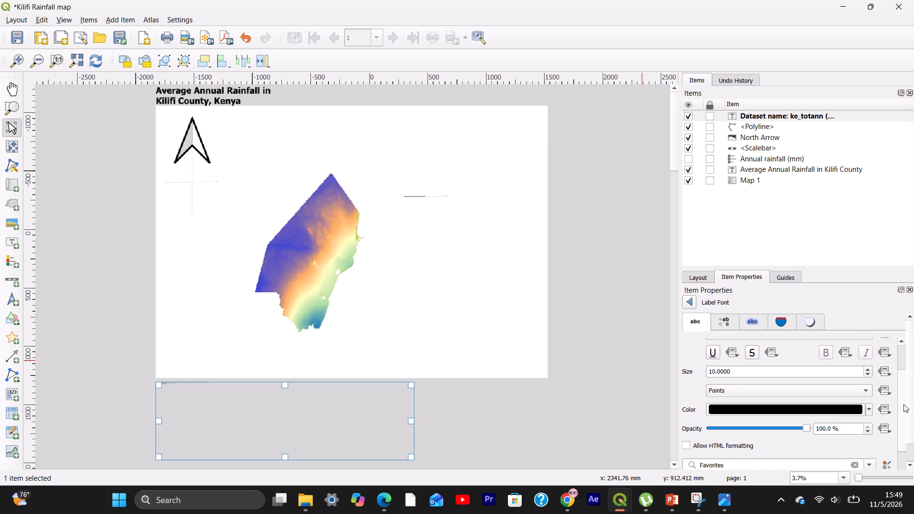
pyautogui.moveTo(904, 404); pyautogui.dragTo(904, 400)
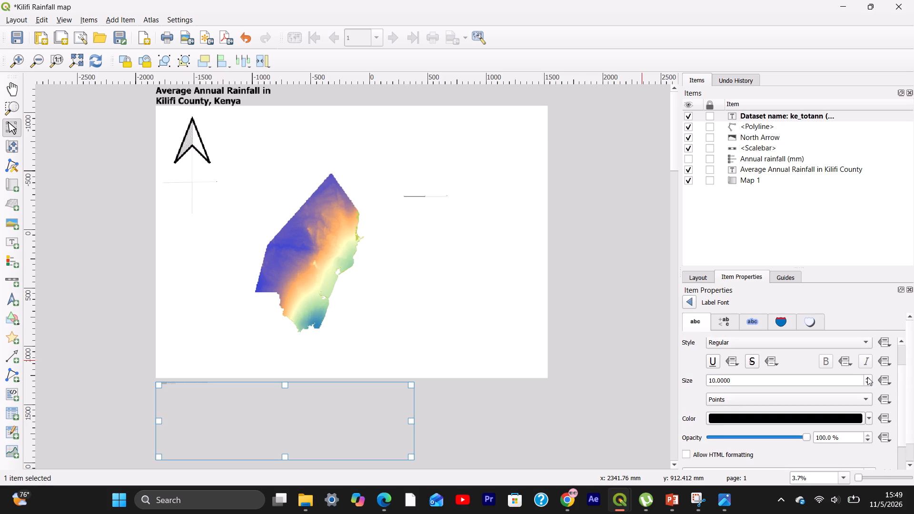
pyautogui.tripleClick(867, 377)
pyautogui.tripleClick(867, 377)
pyautogui.doubleClick(867, 377)
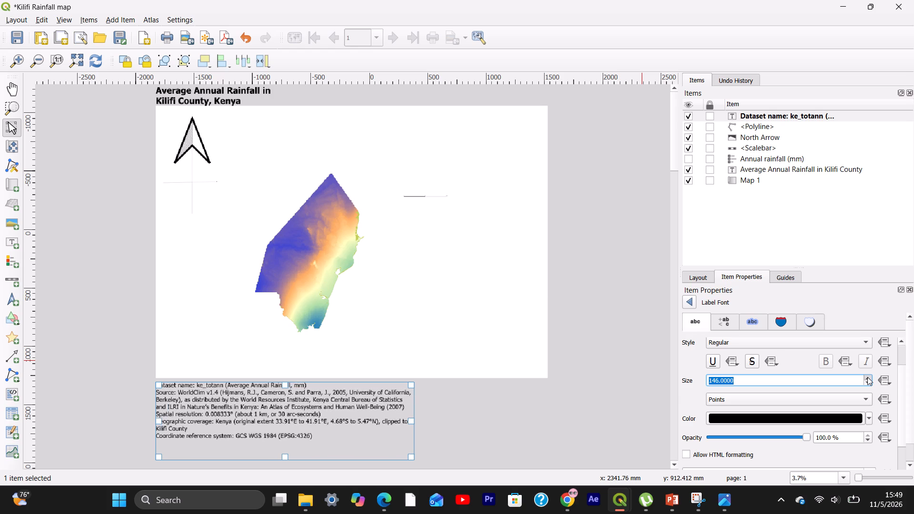
pyautogui.click(867, 377)
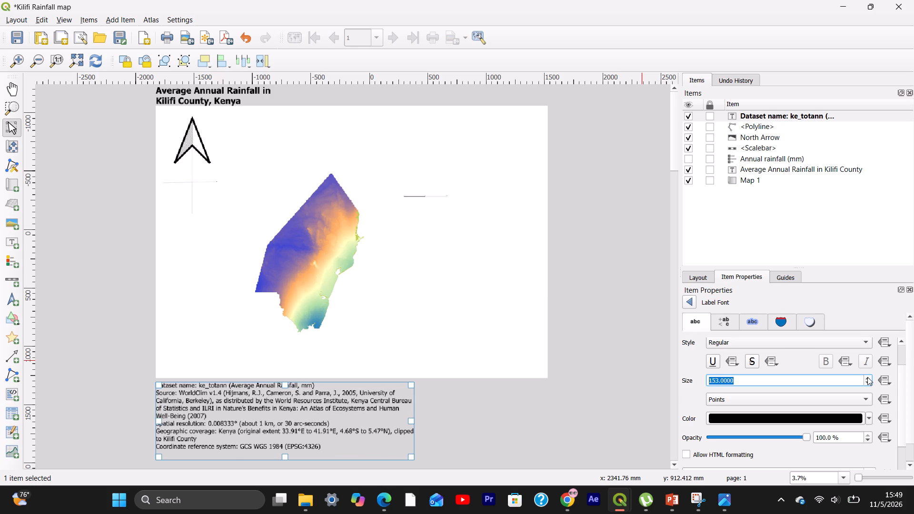
pyautogui.click(867, 377)
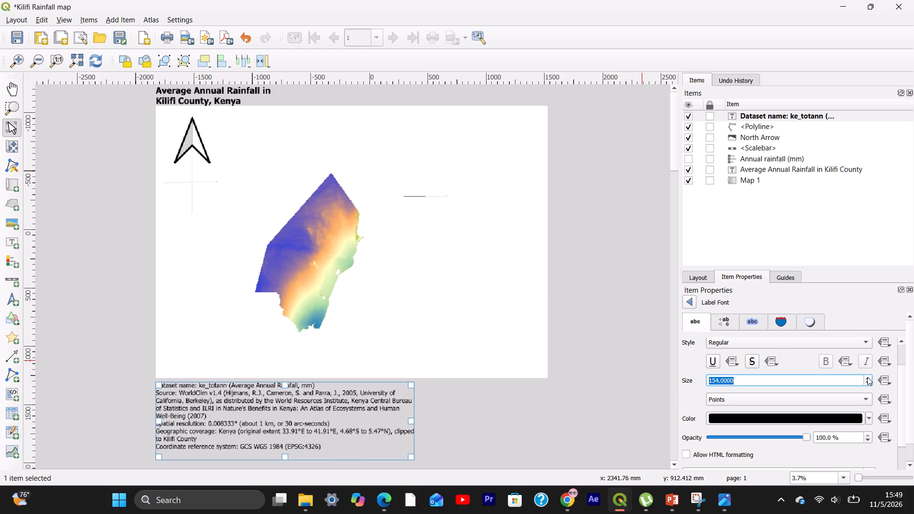
pyautogui.click(867, 377)
pyautogui.click(867, 377)
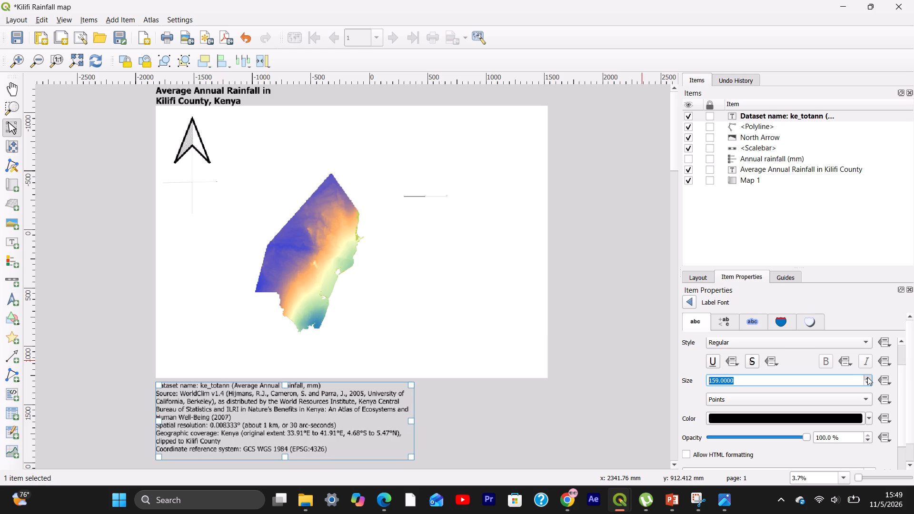
pyautogui.click(867, 377)
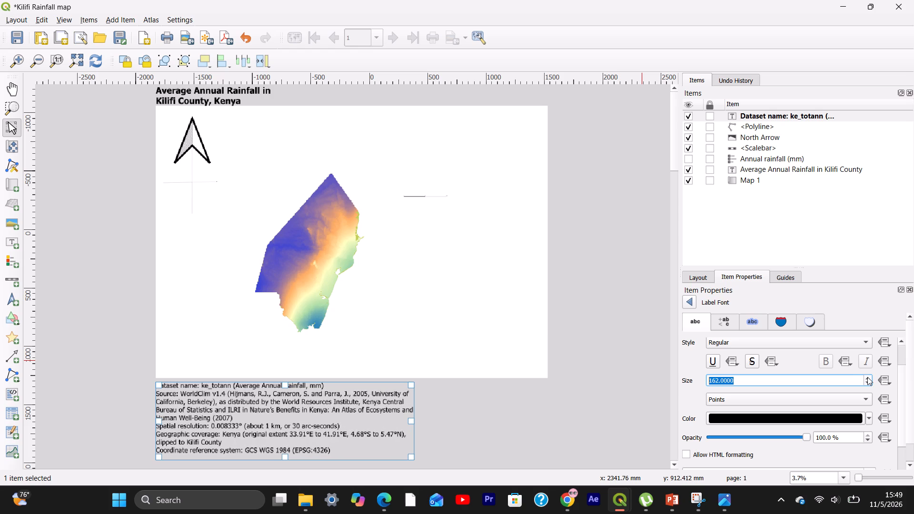
pyautogui.click(867, 377)
pyautogui.click(867, 377)
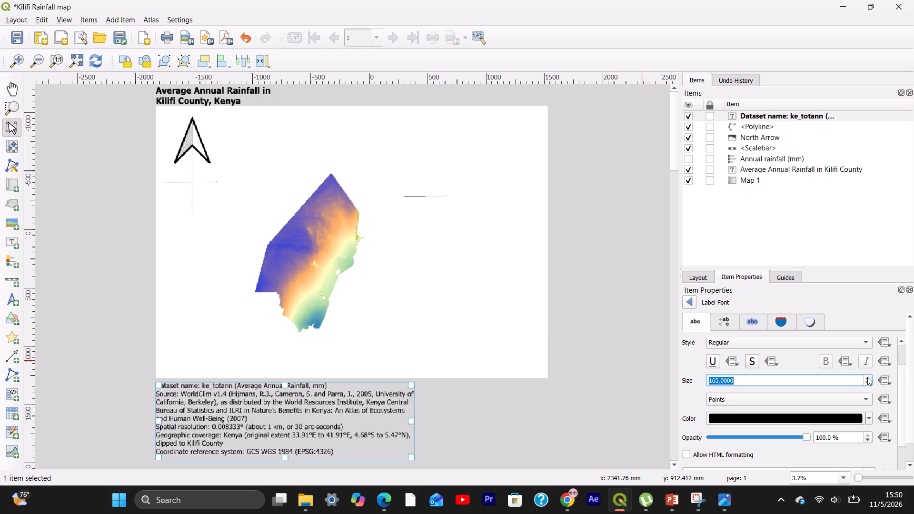
pyautogui.click(867, 377)
pyautogui.click(867, 377)
pyautogui.click(867, 377)
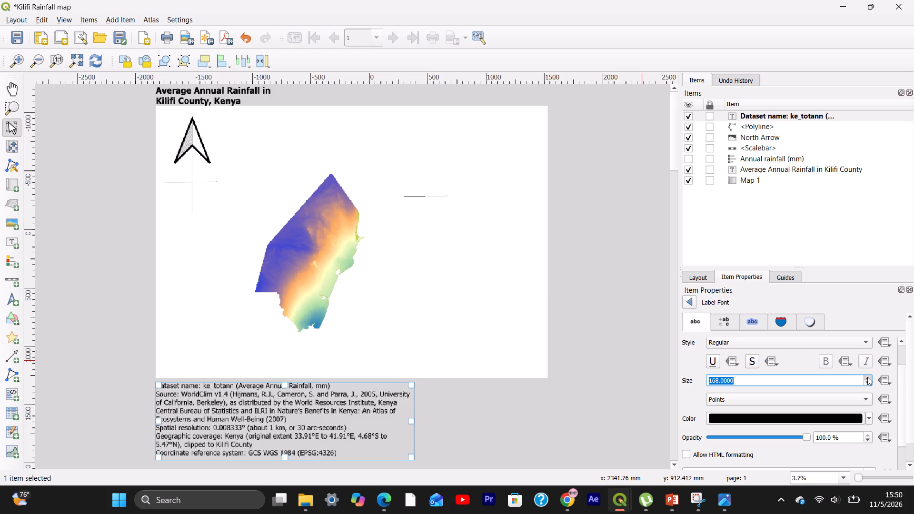
pyautogui.click(867, 377)
pyautogui.click(867, 377)
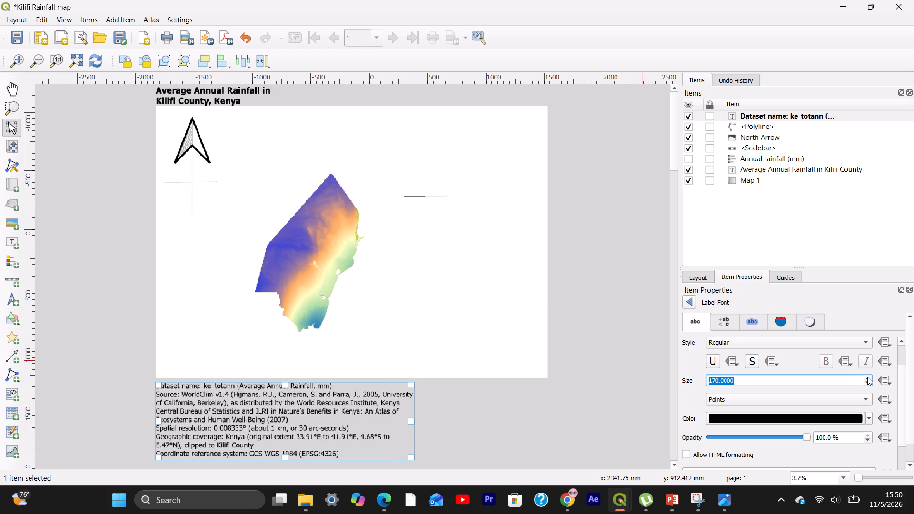
pyautogui.click(867, 377)
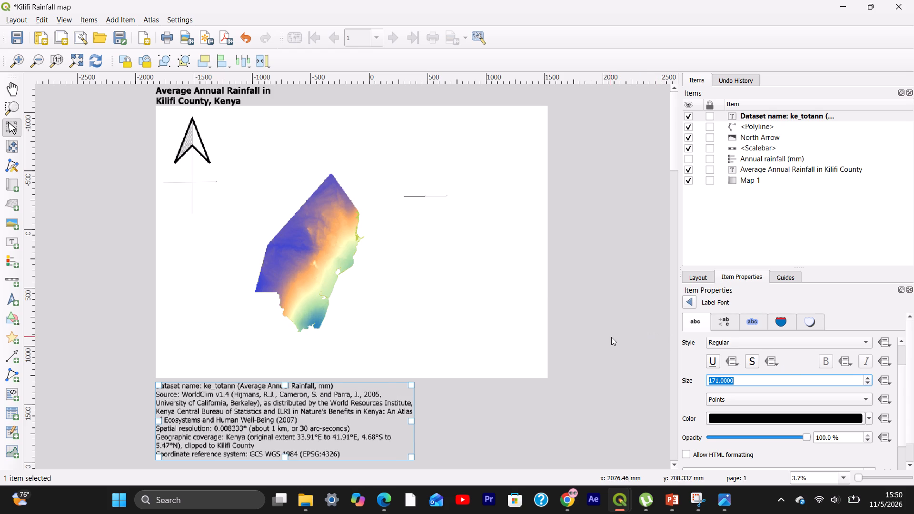
pyautogui.click(569, 379)
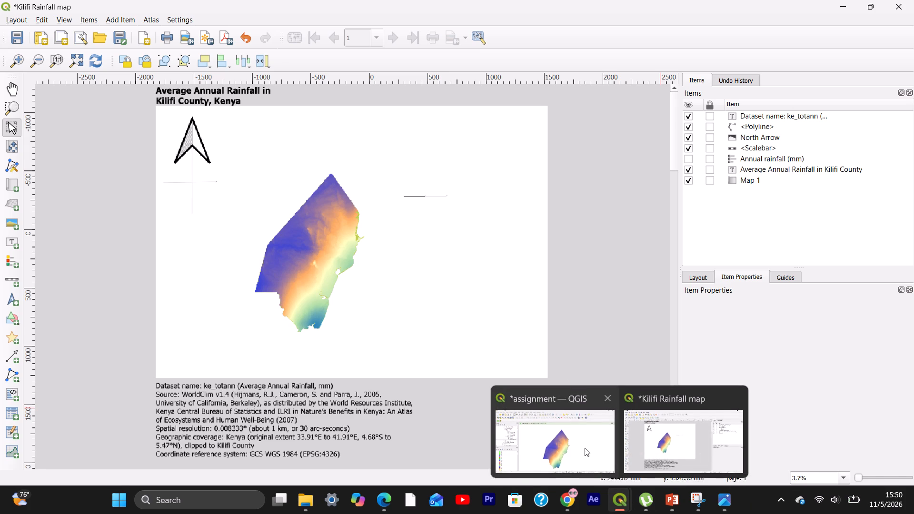
# Switch to the main QGIS project window and open the symbology properties of the Clipped (mask) layer.
pyautogui.click(582, 445)
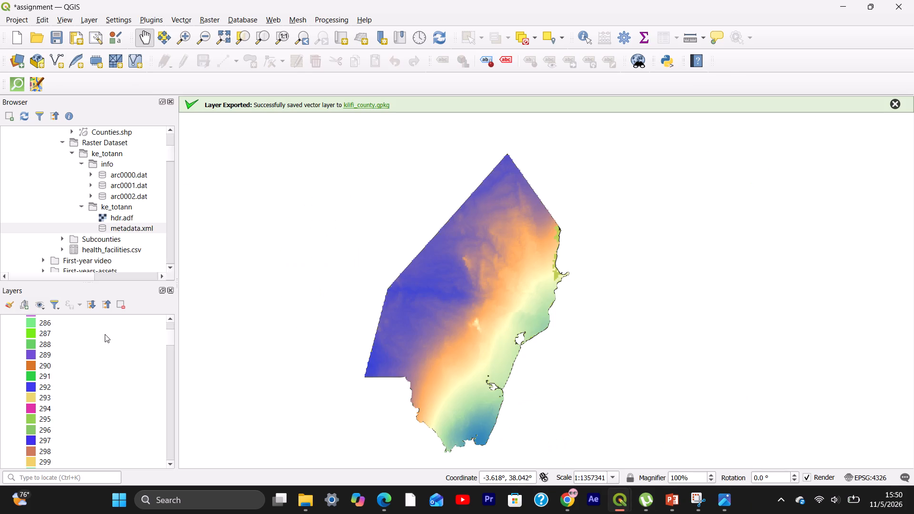
pyautogui.scroll(6, 77, 368)
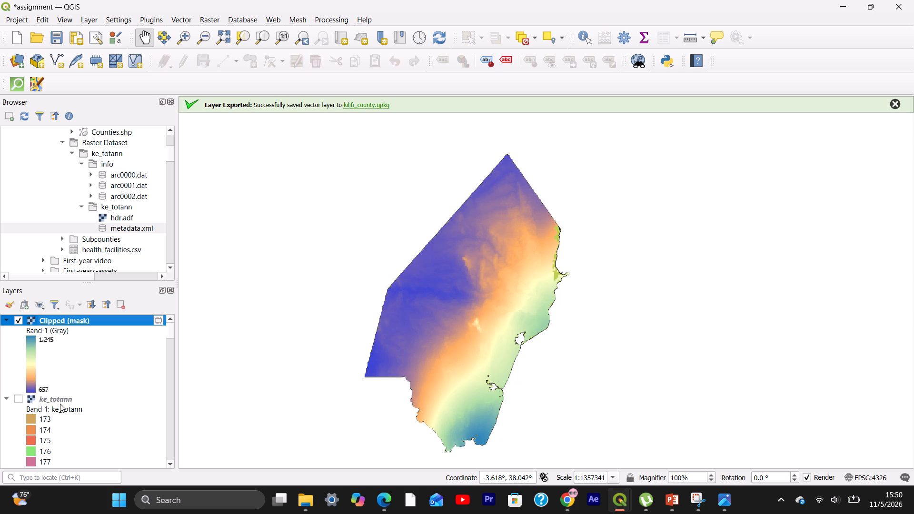
pyautogui.rightClick(50, 323)
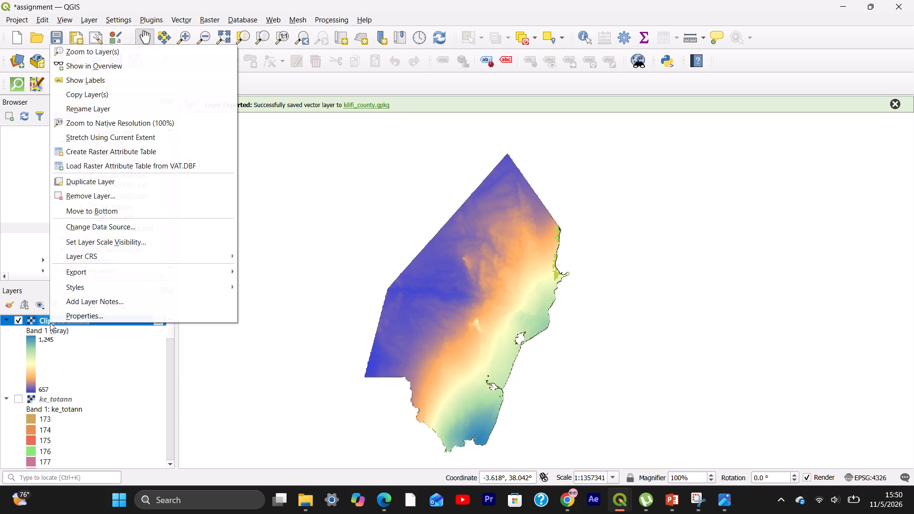
pyautogui.click(89, 314)
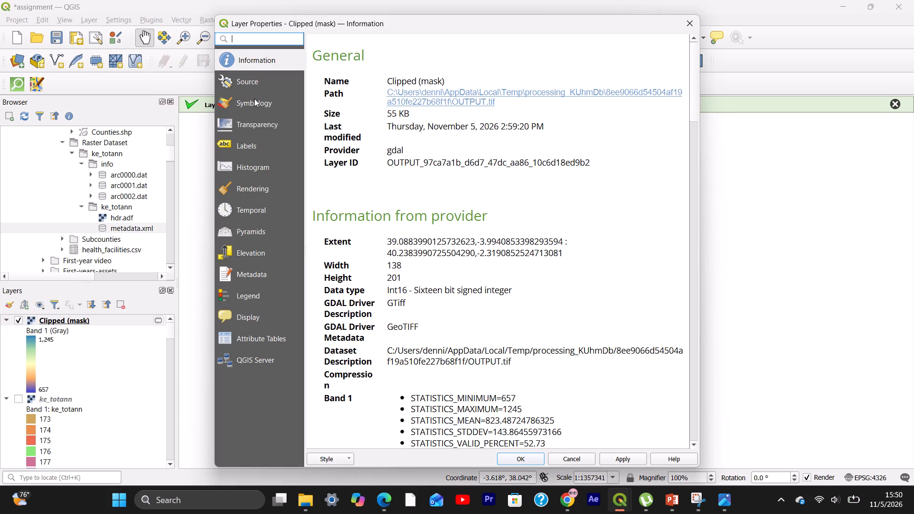
pyautogui.click(254, 99)
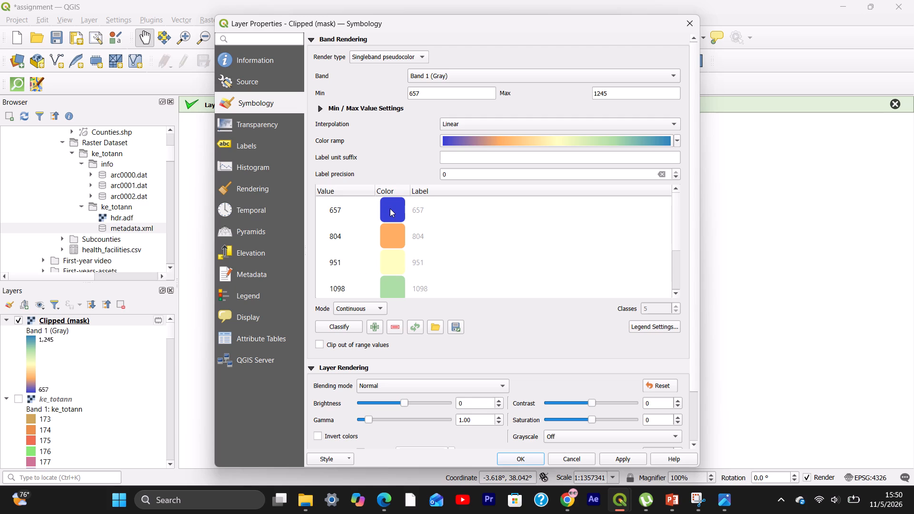
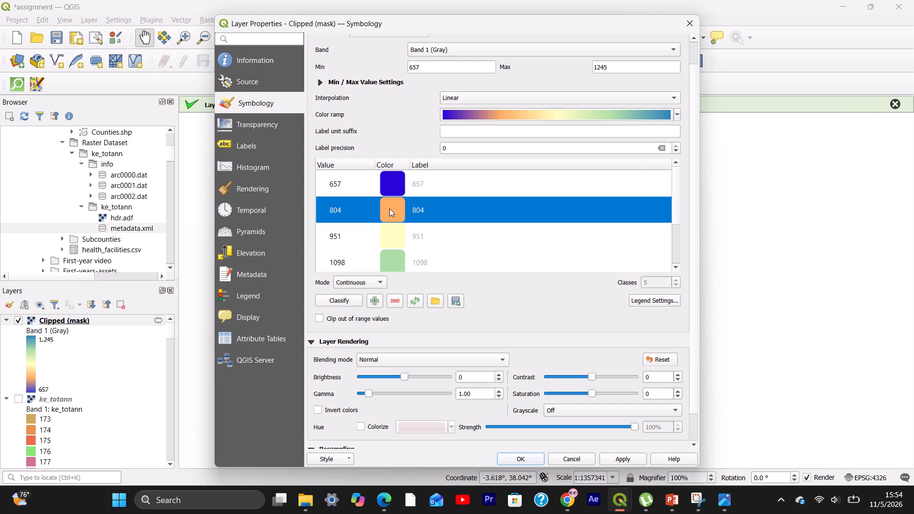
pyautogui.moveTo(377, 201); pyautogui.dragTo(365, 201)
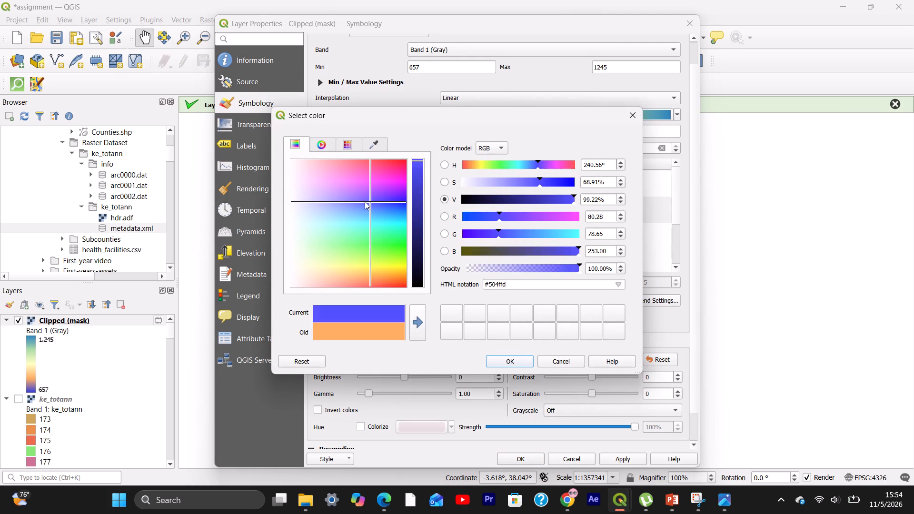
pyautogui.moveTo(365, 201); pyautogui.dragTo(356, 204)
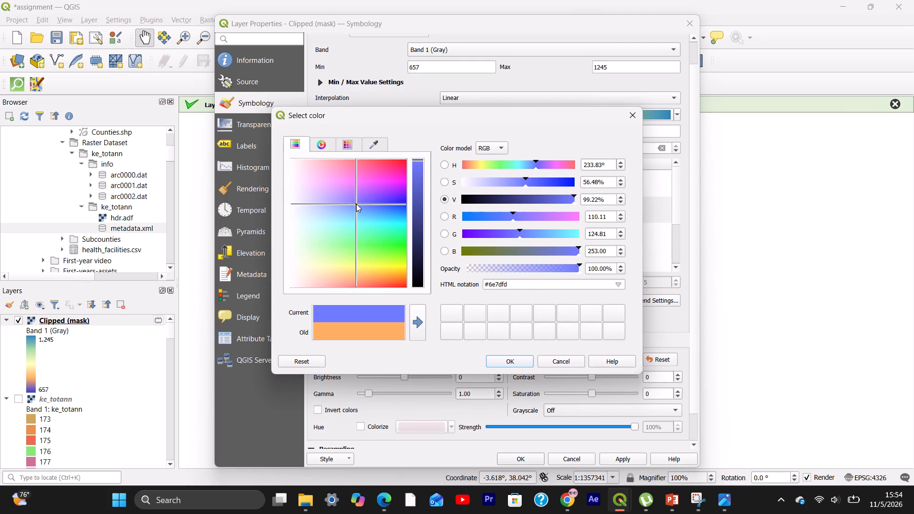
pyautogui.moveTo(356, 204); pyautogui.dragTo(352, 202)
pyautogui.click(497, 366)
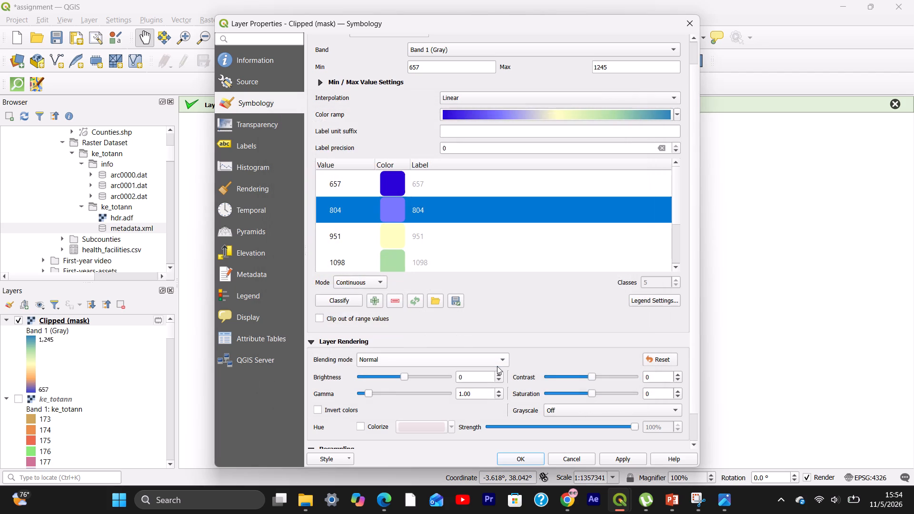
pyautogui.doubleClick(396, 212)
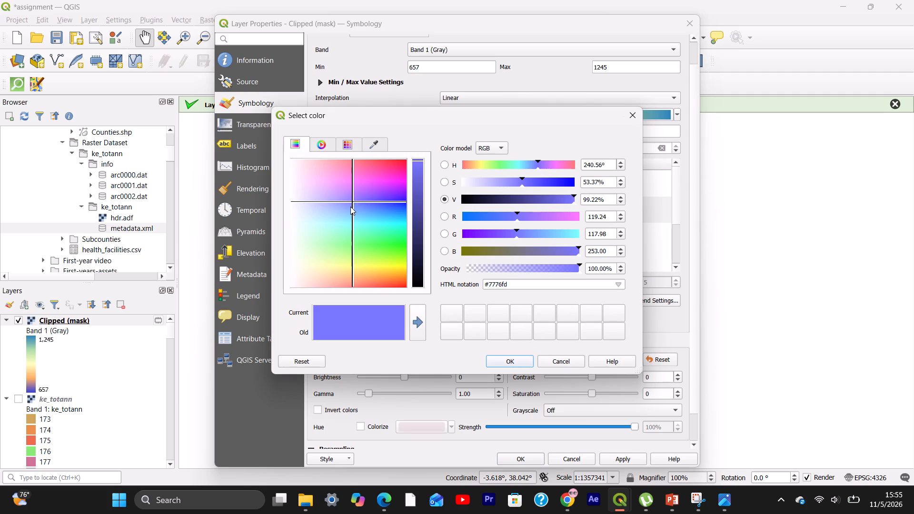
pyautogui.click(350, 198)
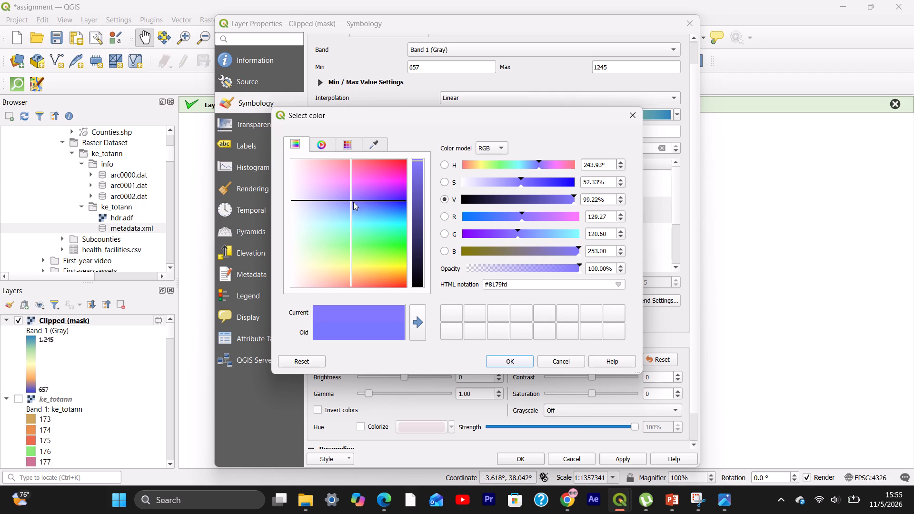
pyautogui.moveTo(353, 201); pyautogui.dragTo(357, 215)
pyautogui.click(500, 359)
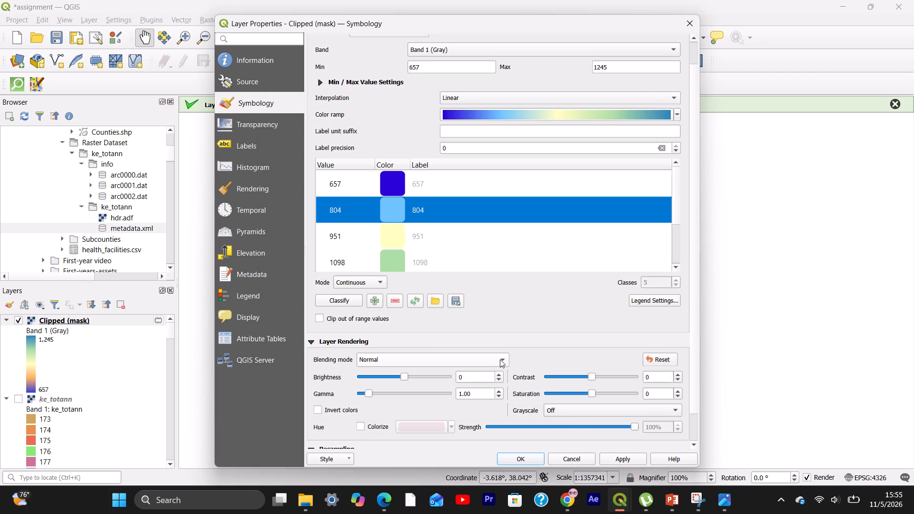
# Consult the ChatGPT rainfall colour table again and set the 1245 class in QGIS to dark blue #2302ba.
pyautogui.hotkey('alt', 'Tab')
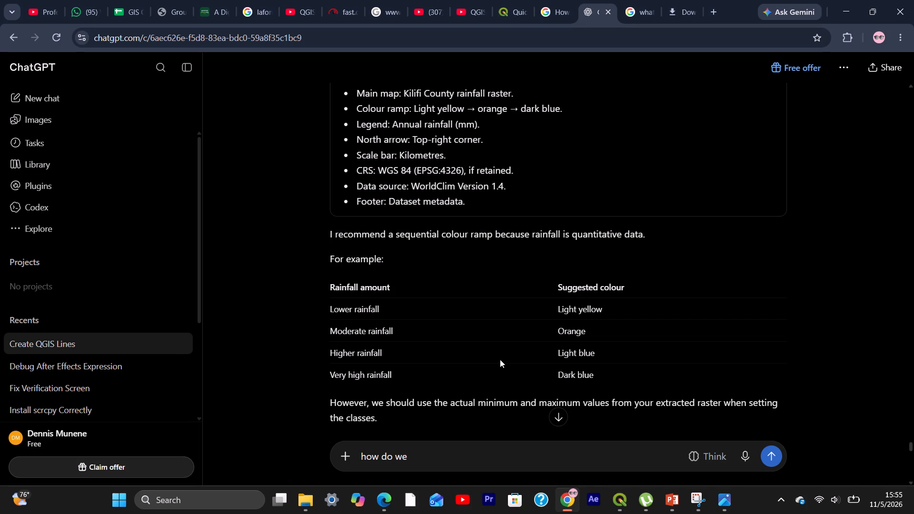
pyautogui.hotkey('alt', 'Tab')
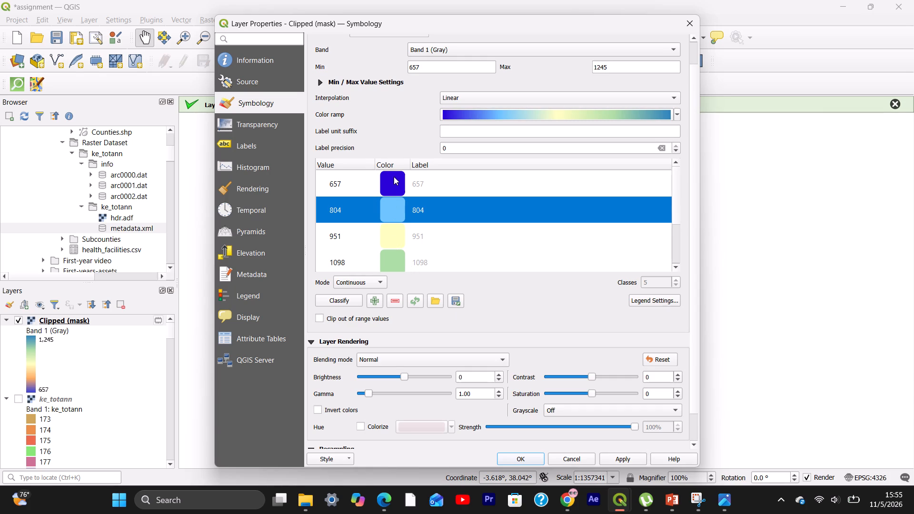
pyautogui.scroll(-1, 394, 224)
pyautogui.doubleClick(392, 212)
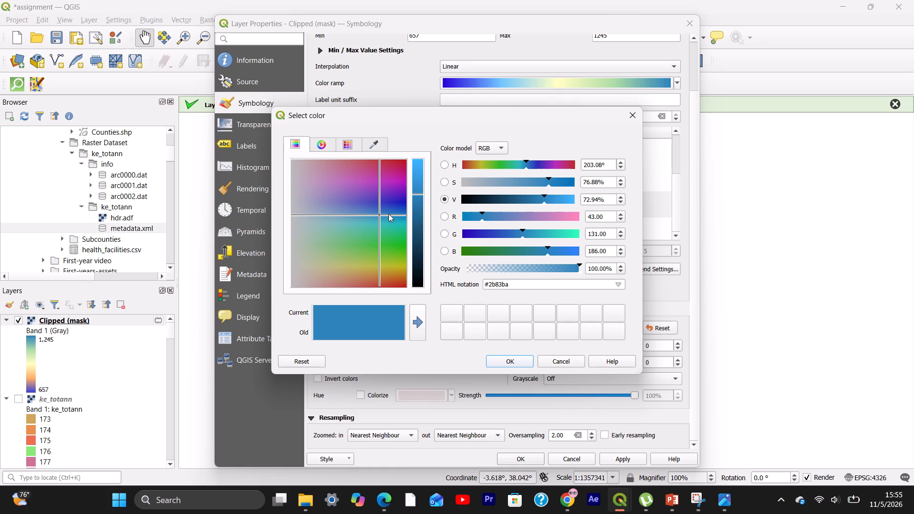
pyautogui.moveTo(398, 200); pyautogui.dragTo(405, 198)
pyautogui.click(493, 356)
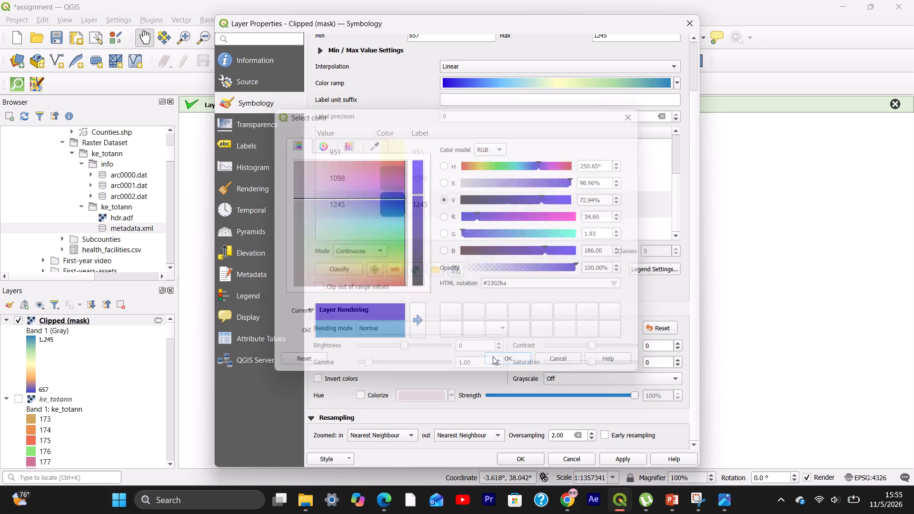
# Set the colour of the 1098 class to light blue #66c2dd.
pyautogui.doubleClick(392, 182)
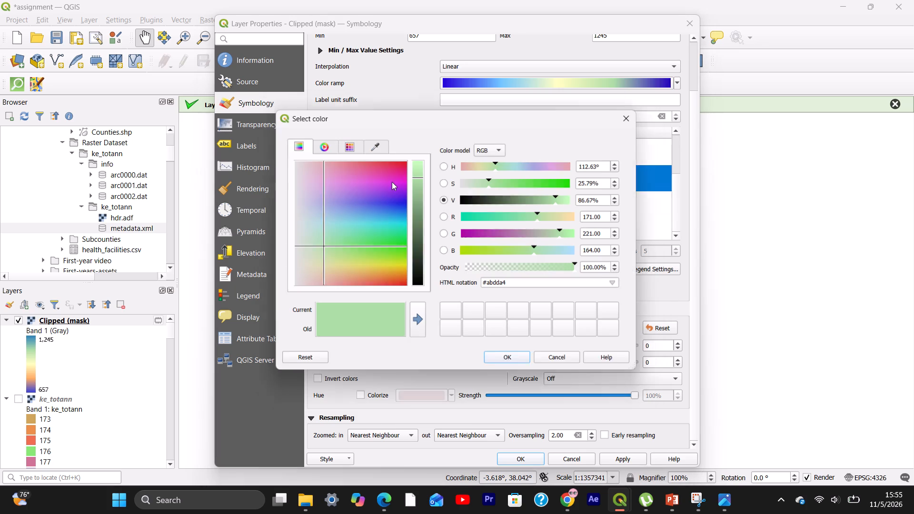
pyautogui.moveTo(360, 197); pyautogui.dragTo(361, 209)
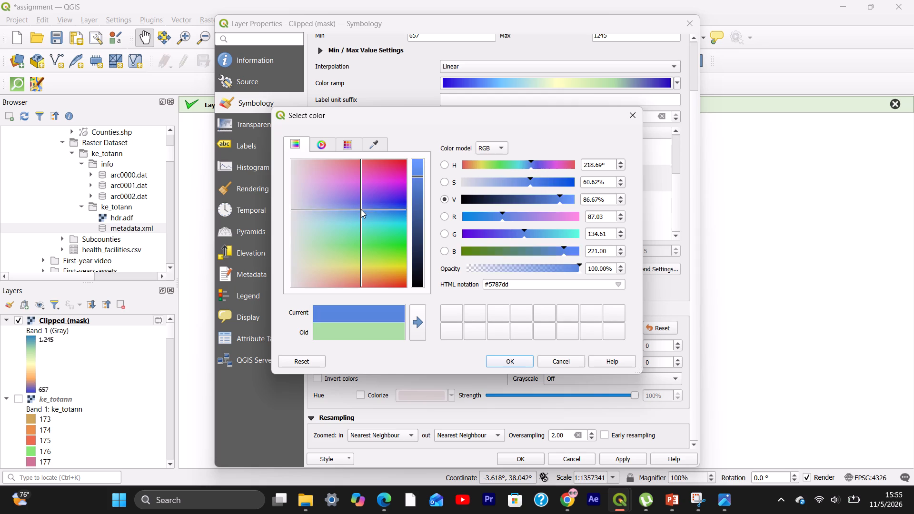
pyautogui.moveTo(361, 209); pyautogui.dragTo(353, 218)
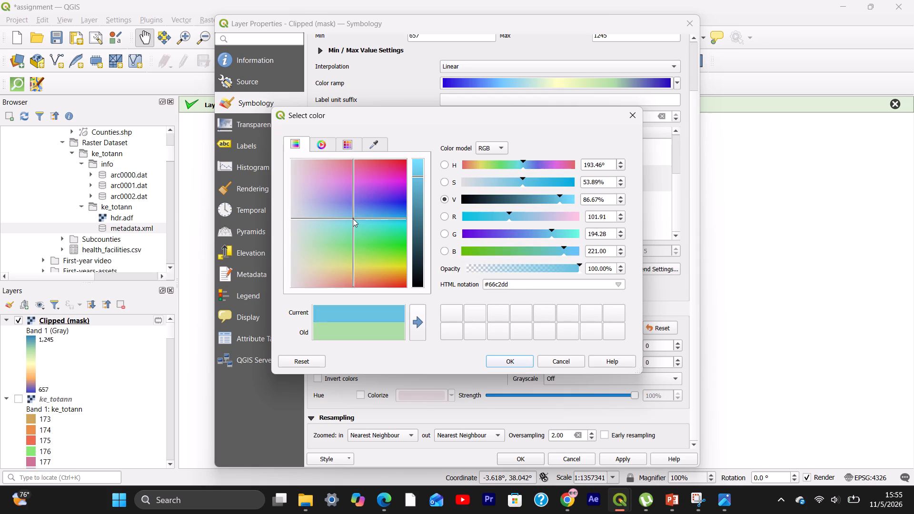
pyautogui.moveTo(353, 218); pyautogui.dragTo(353, 219)
pyautogui.click(500, 359)
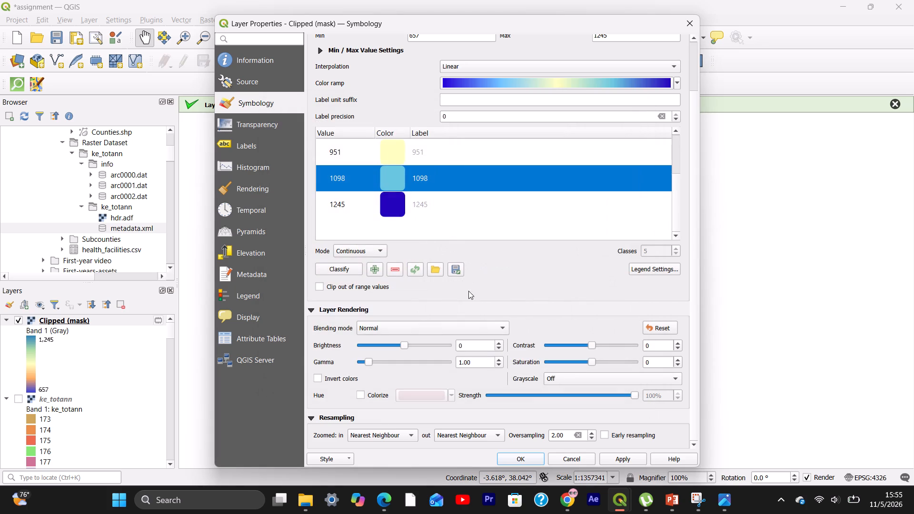
# Set the colour of the 951 class to orange #ff842c, checking the suggested moderate rainfall colour in ChatGPT.
pyautogui.scroll(2, 408, 213)
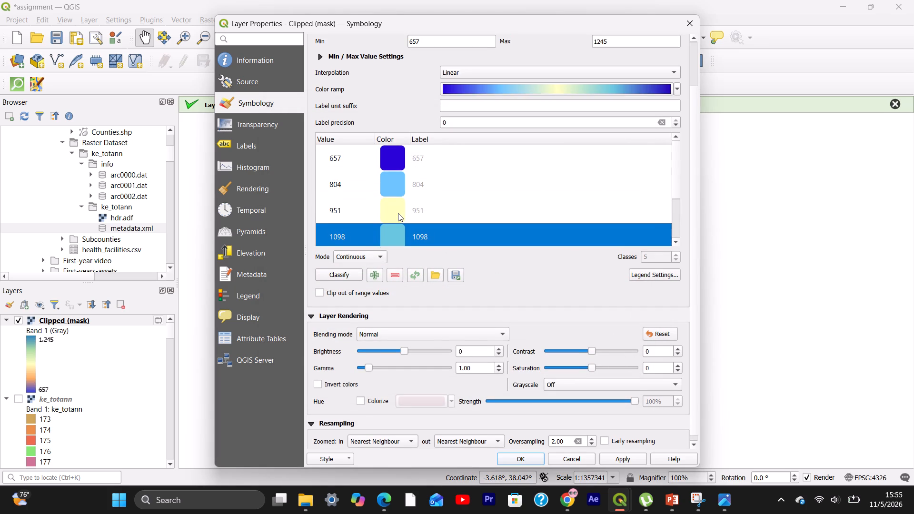
pyautogui.doubleClick(398, 213)
pyautogui.hotkey('alt', 'Tab')
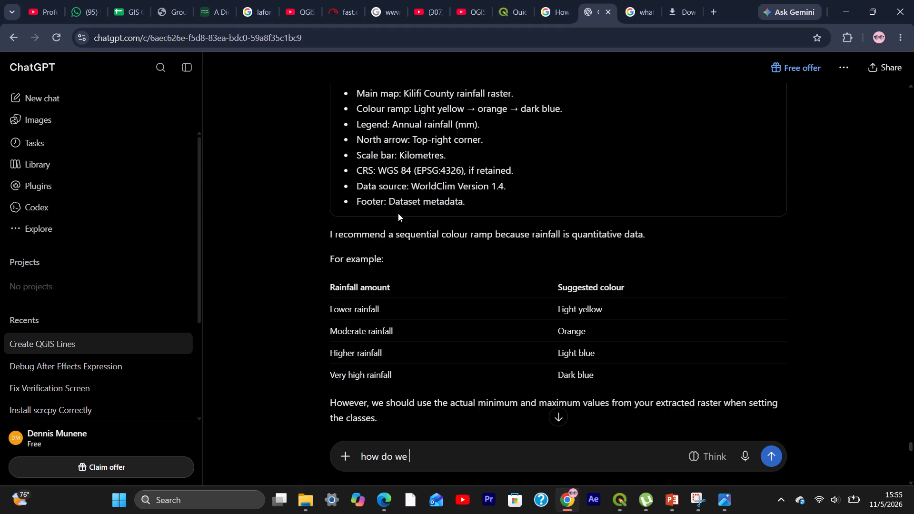
pyautogui.hotkey('alt', 'Tab')
pyautogui.moveTo(353, 273); pyautogui.dragTo(354, 274)
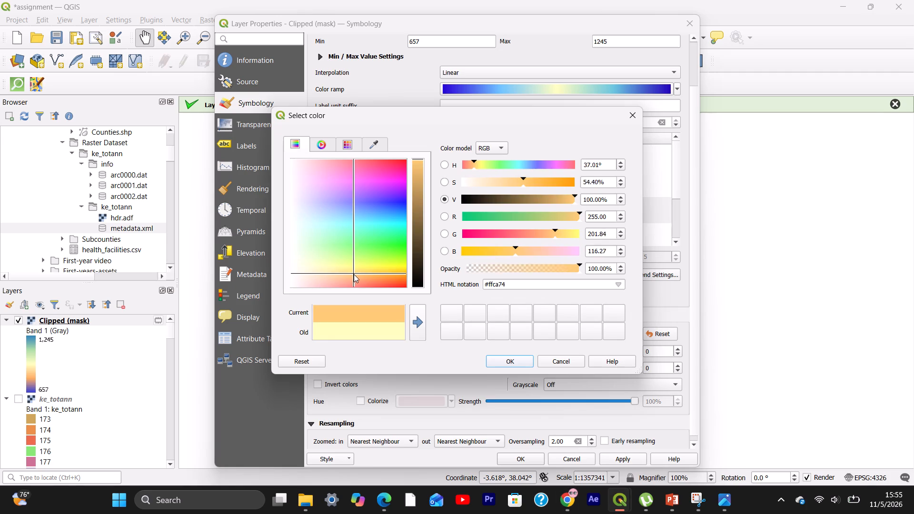
pyautogui.moveTo(354, 274); pyautogui.dragTo(371, 279)
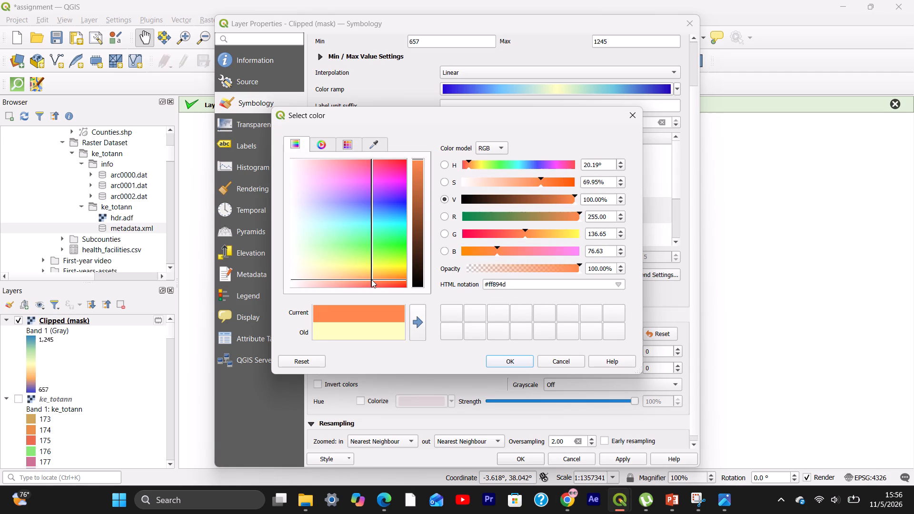
pyautogui.moveTo(371, 279); pyautogui.dragTo(375, 280)
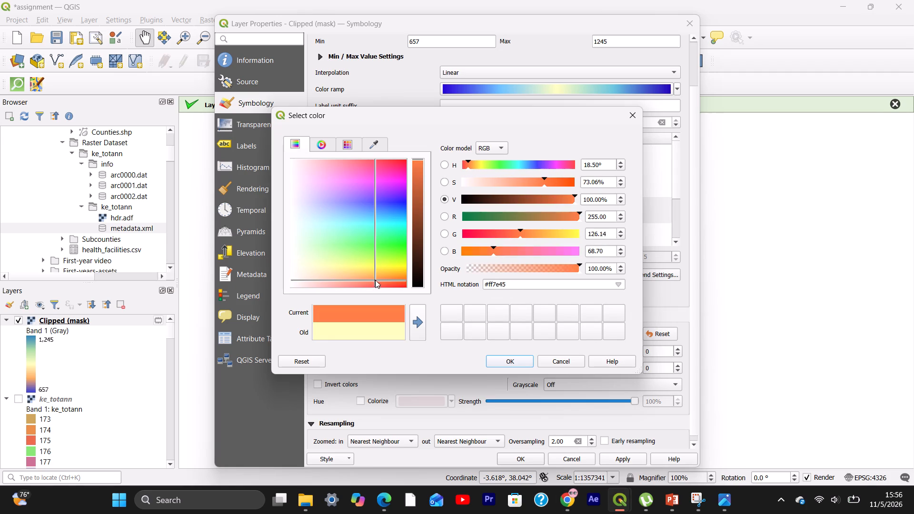
pyautogui.moveTo(375, 280); pyautogui.dragTo(387, 278)
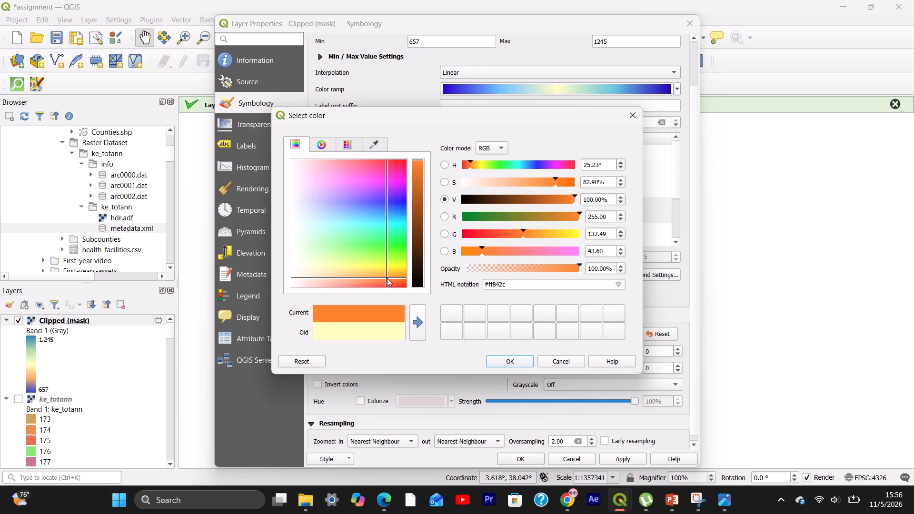
pyautogui.click(523, 364)
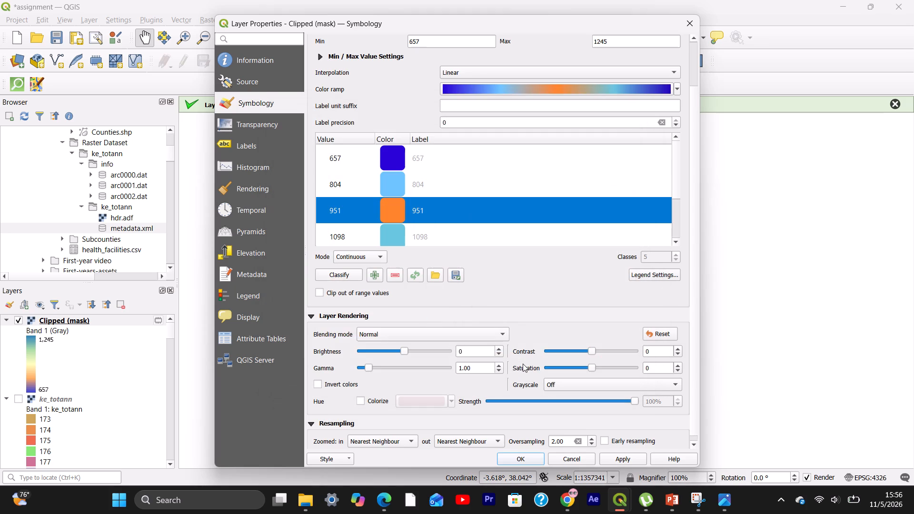
# Recheck the suggested rainfall colours in ChatGPT and set the 804 class in QGIS to light yellow #ecfd72.
pyautogui.hotkey('alt', 'Tab')
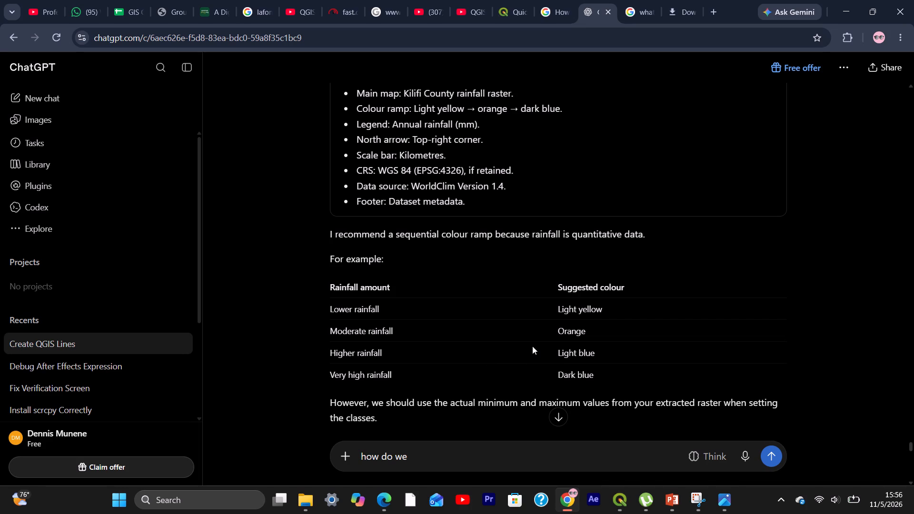
pyautogui.hotkey('alt', 'Tab')
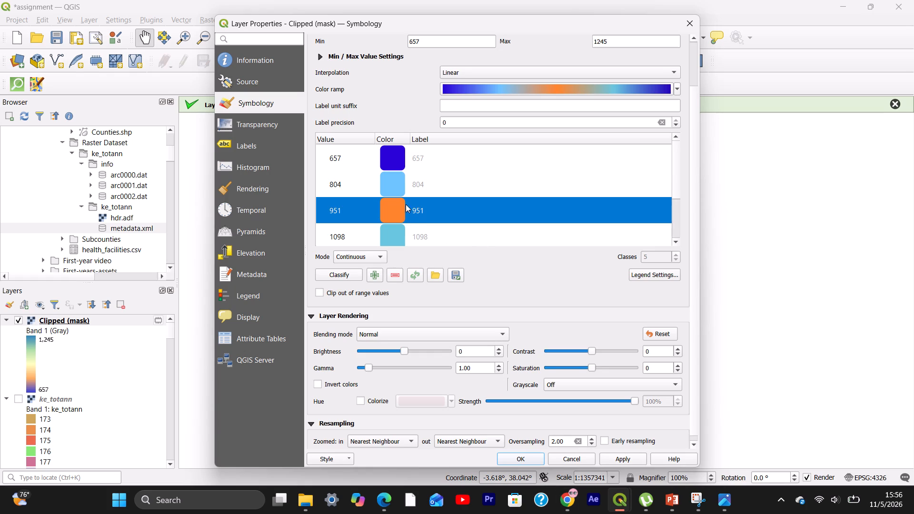
pyautogui.click(394, 186)
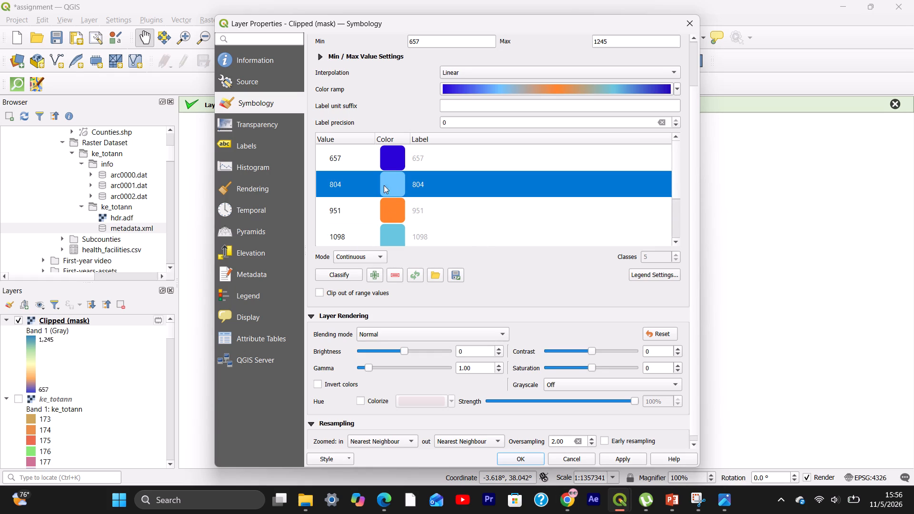
pyautogui.doubleClick(395, 183)
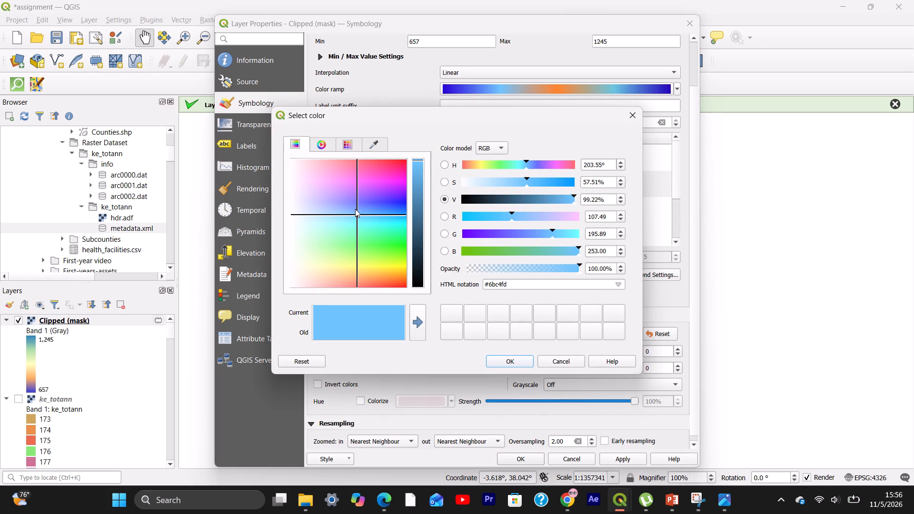
pyautogui.moveTo(355, 209); pyautogui.dragTo(355, 265)
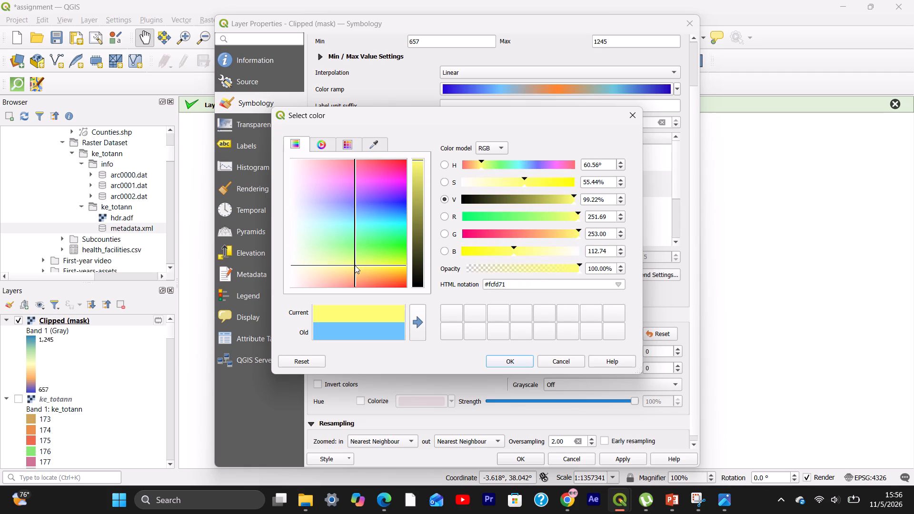
pyautogui.moveTo(355, 265); pyautogui.dragTo(354, 263)
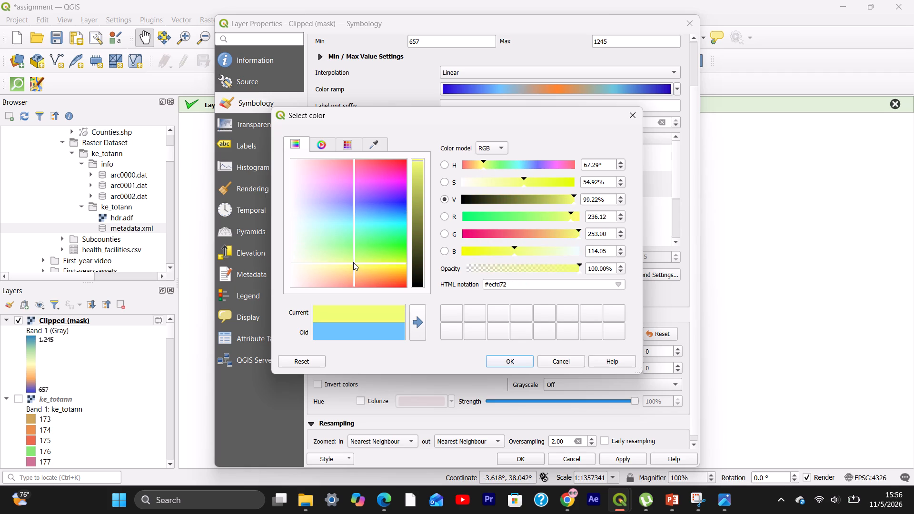
pyautogui.click(510, 353)
pyautogui.click(509, 361)
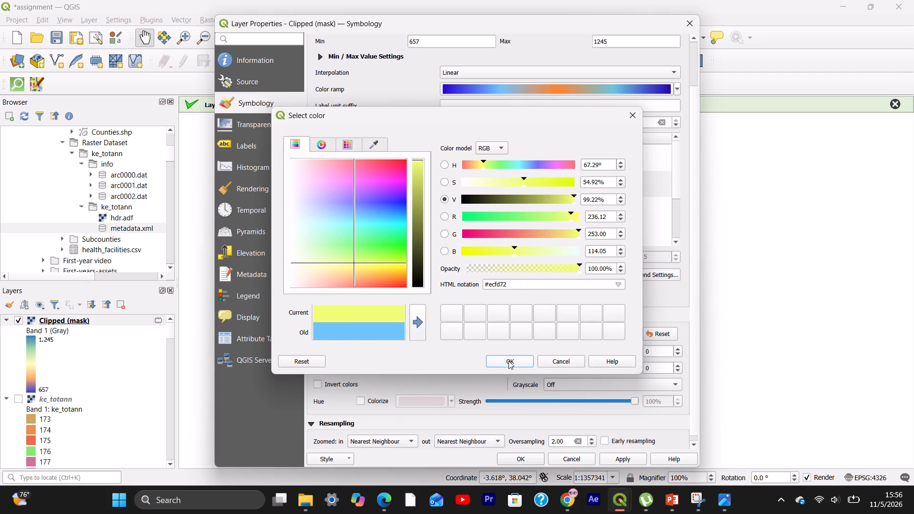
# Set the colour of the 657 class to pale yellow #d7ce9c and apply the symbology to the Clipped (mask) layer.
pyautogui.doubleClick(394, 165)
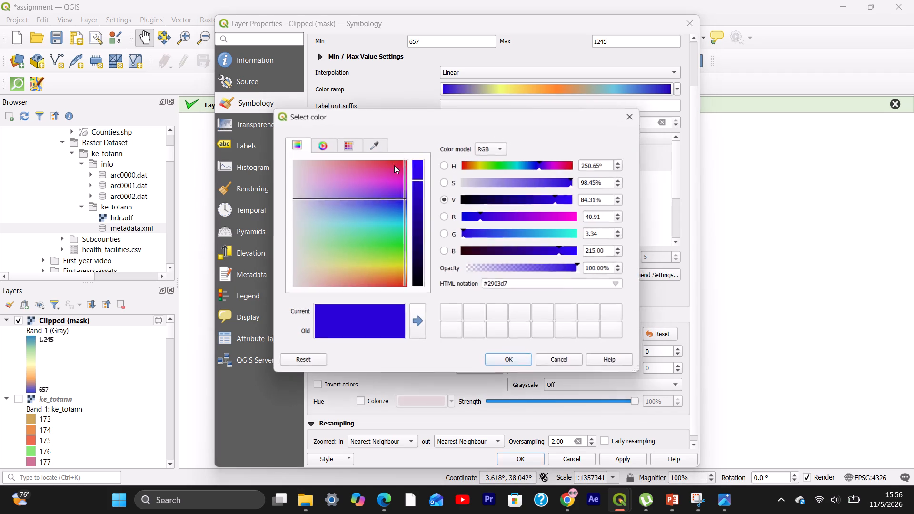
pyautogui.click(343, 270)
pyautogui.moveTo(343, 269); pyautogui.dragTo(342, 269)
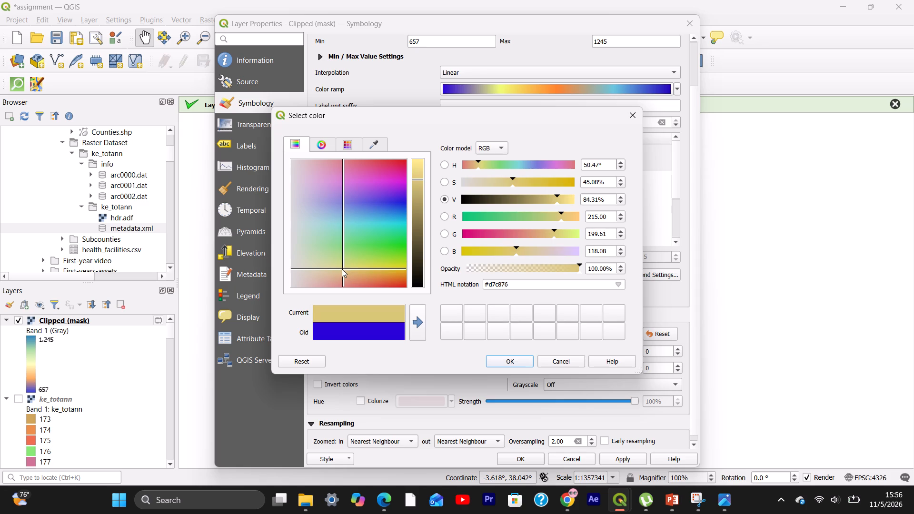
pyautogui.moveTo(342, 269); pyautogui.dragTo(322, 269)
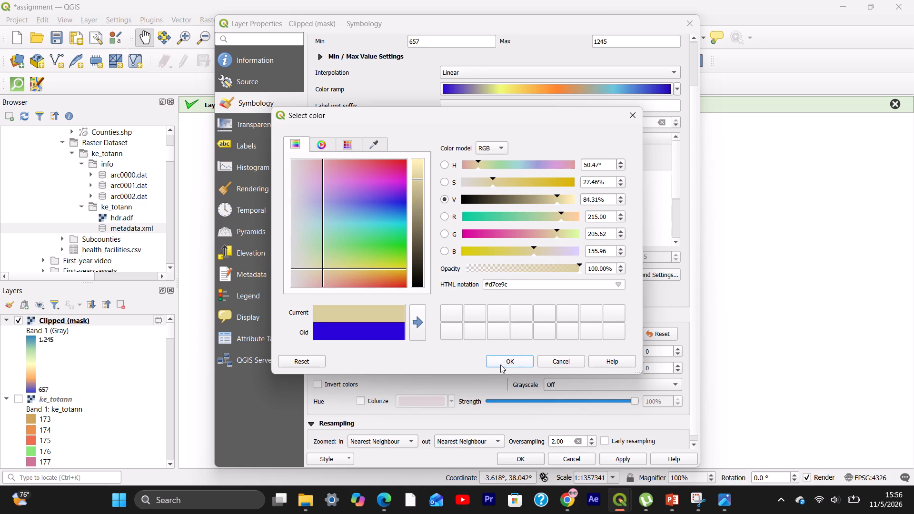
pyautogui.click(500, 364)
pyautogui.click(510, 459)
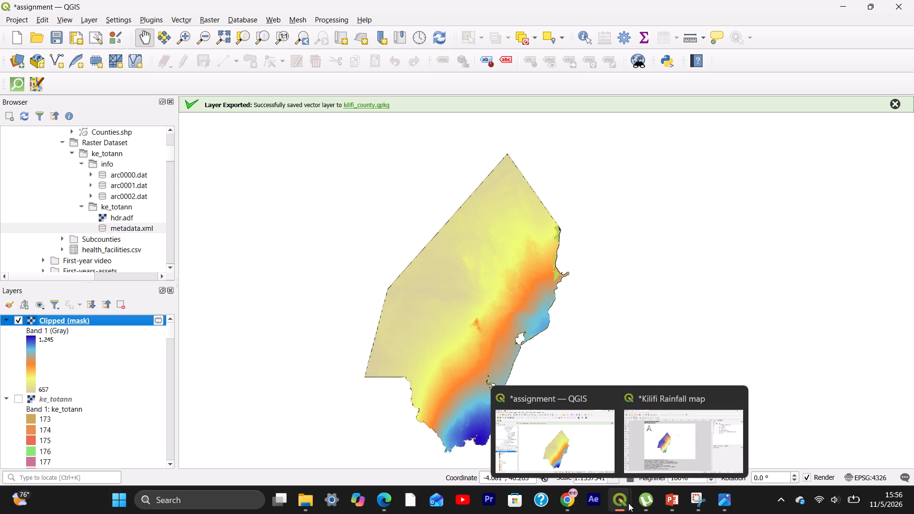
# From the Kilifi Rainfall map layout, create a new print layout titled "Kilifi Rainfall map2" and maximise its window.
pyautogui.click(650, 455)
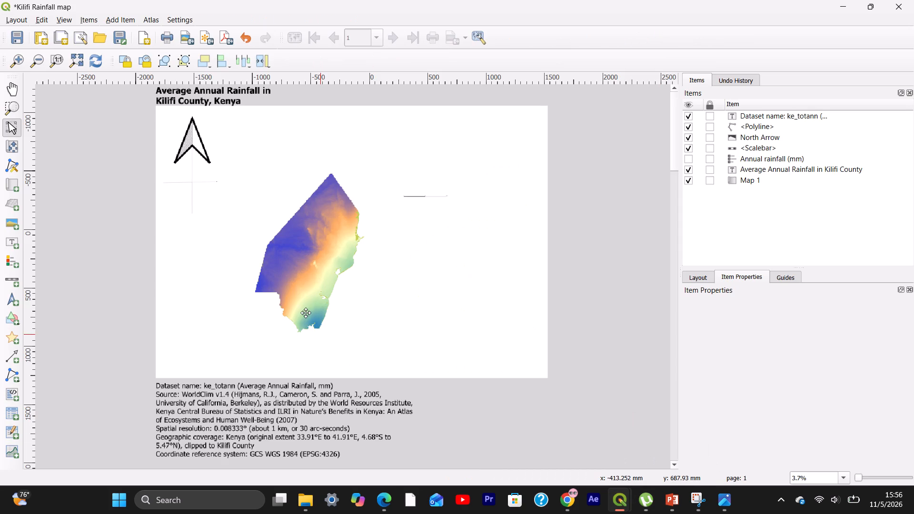
pyautogui.click(303, 257)
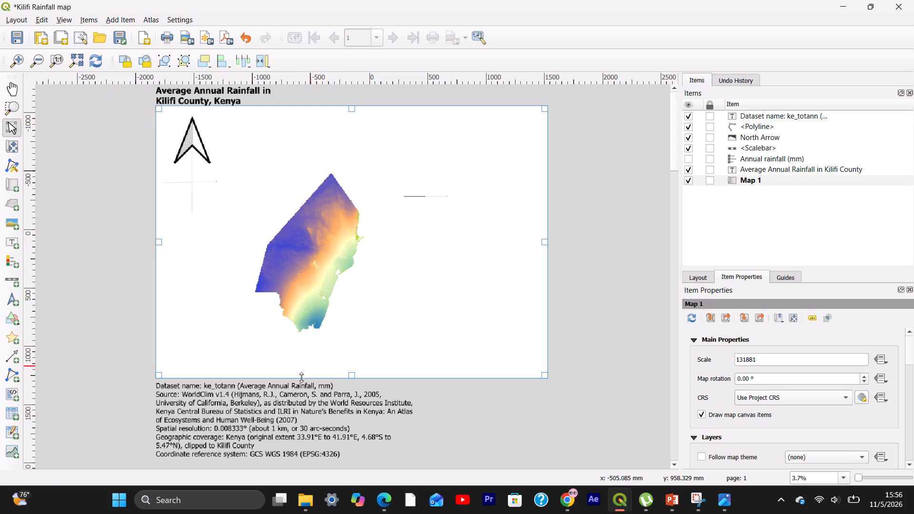
pyautogui.click(293, 408)
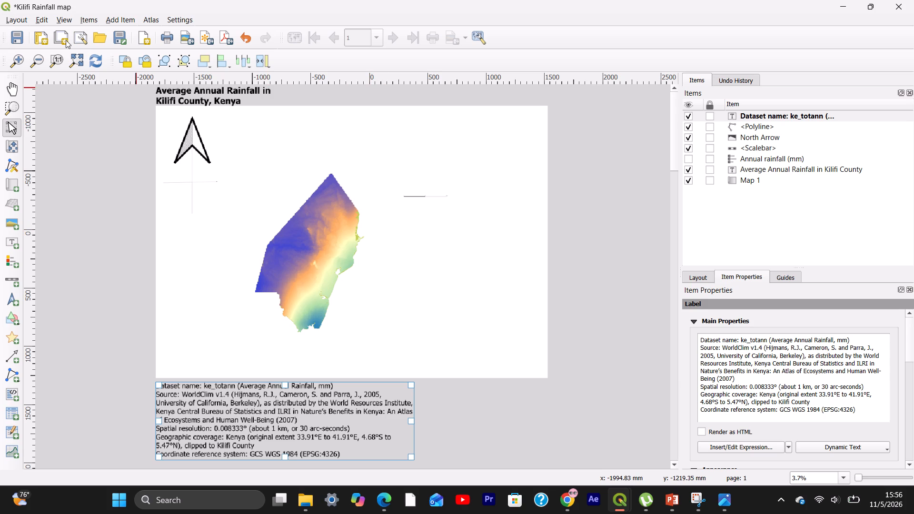
pyautogui.click(22, 22)
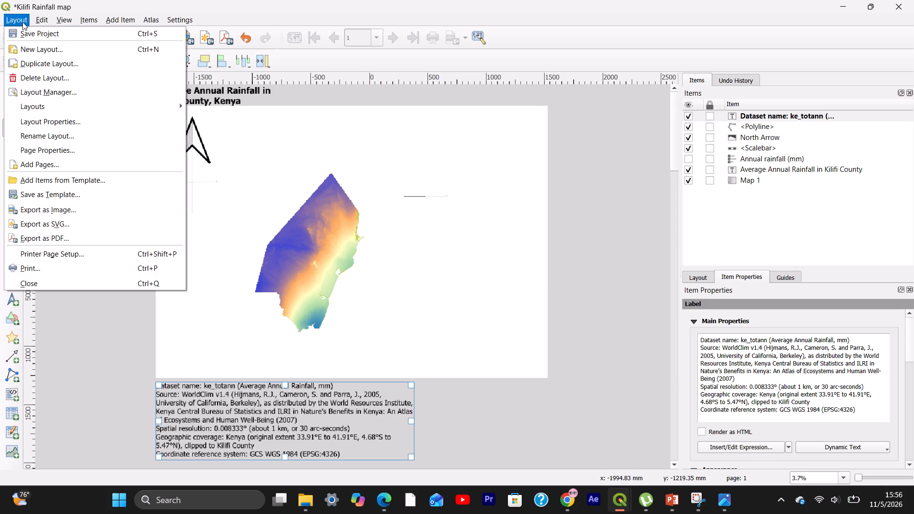
pyautogui.click(30, 48)
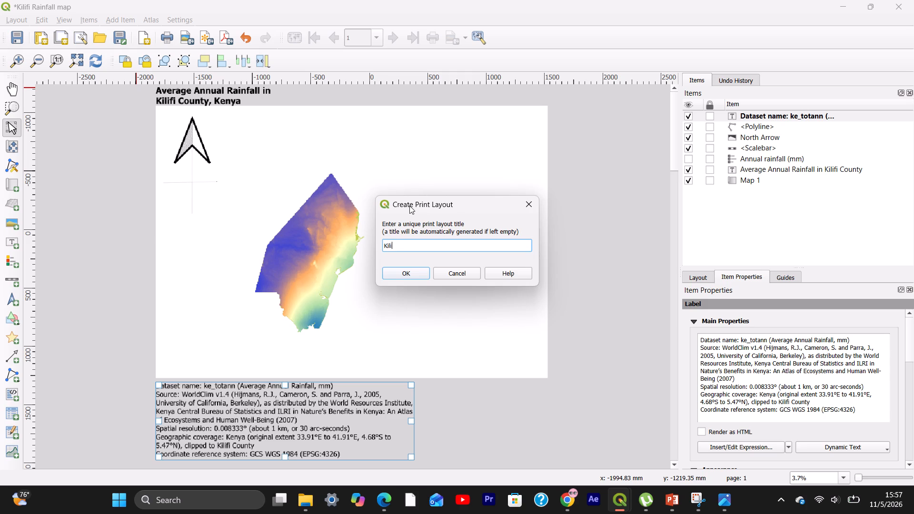
pyautogui.write('ai')
pyautogui.press('BackSpace')
pyautogui.write('infall map')
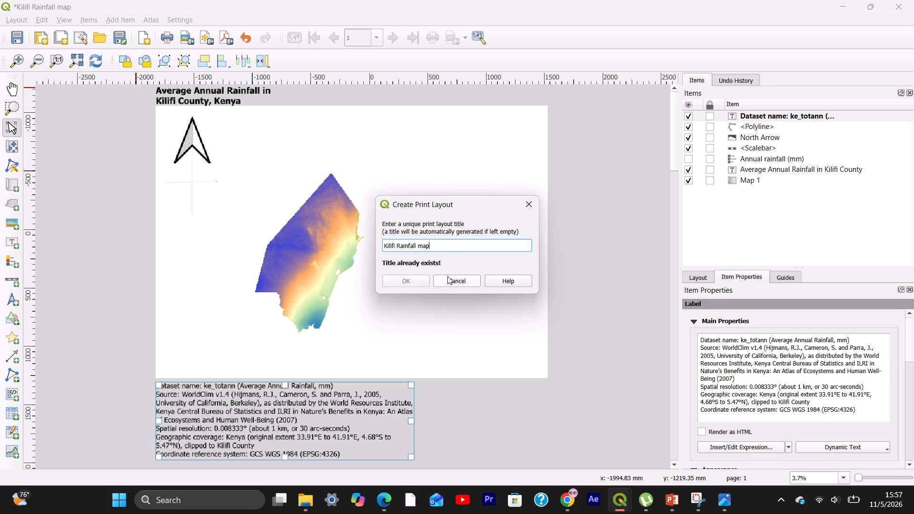
pyautogui.press('2')
pyautogui.click(416, 275)
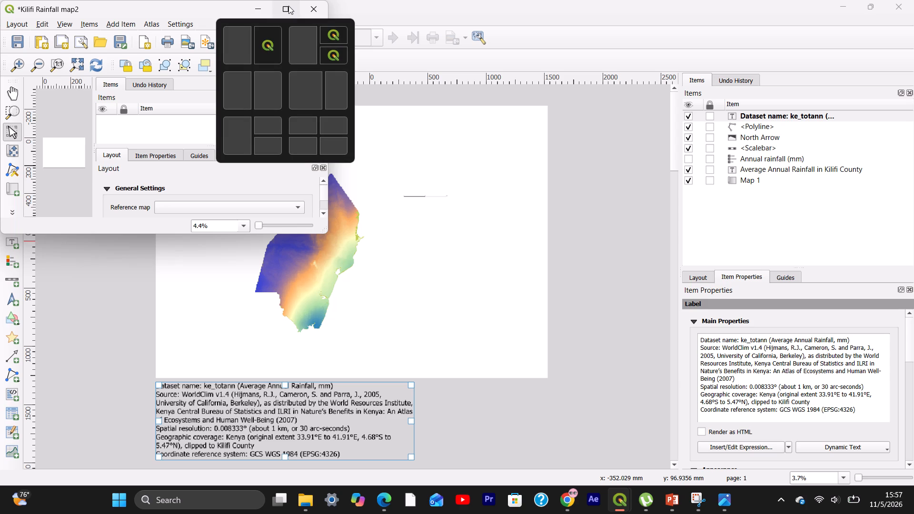
pyautogui.click(288, 6)
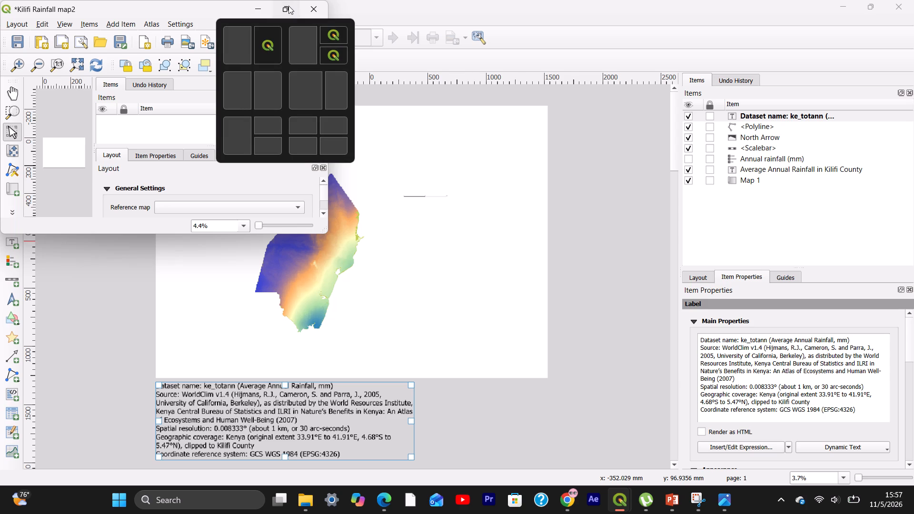
# Add a map of the recoloured raster to the Kilifi Rainfall map2 layout, about 3560 mm wide and 1800 mm high, centred around the page.
pyautogui.click(844, 6)
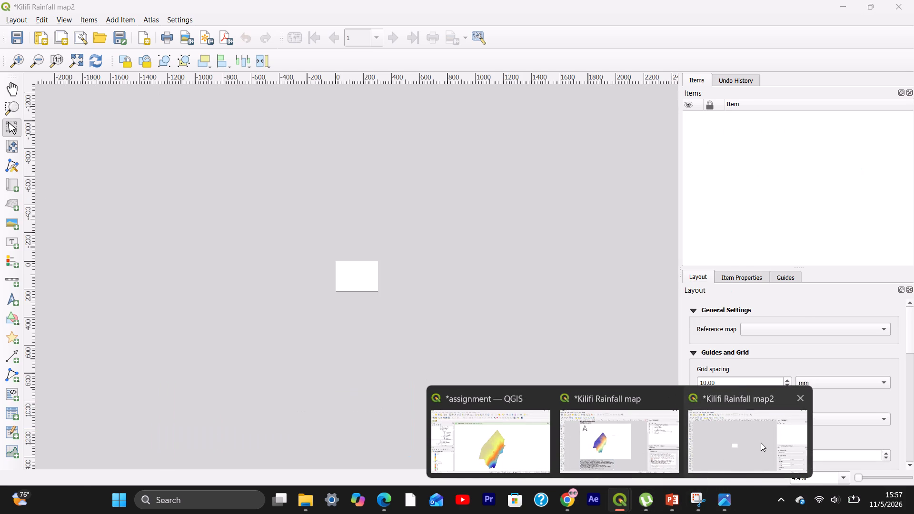
pyautogui.click(761, 443)
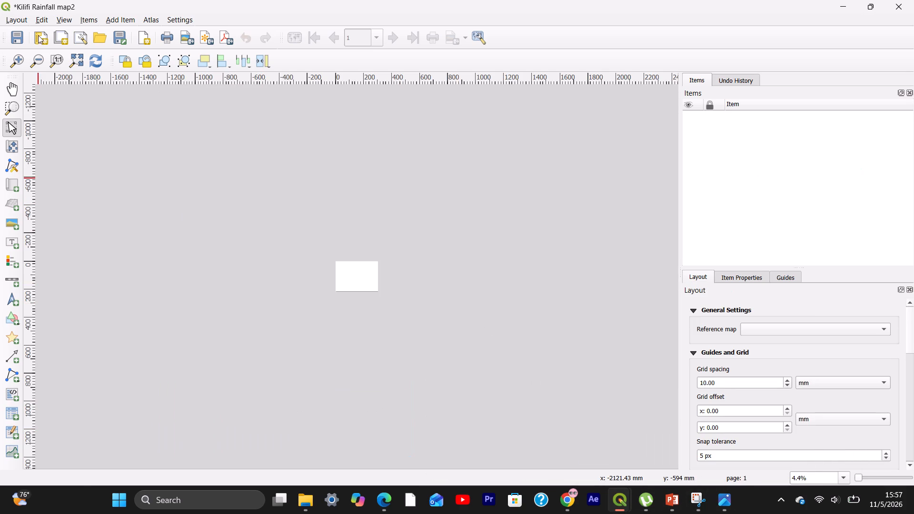
pyautogui.click(25, 20)
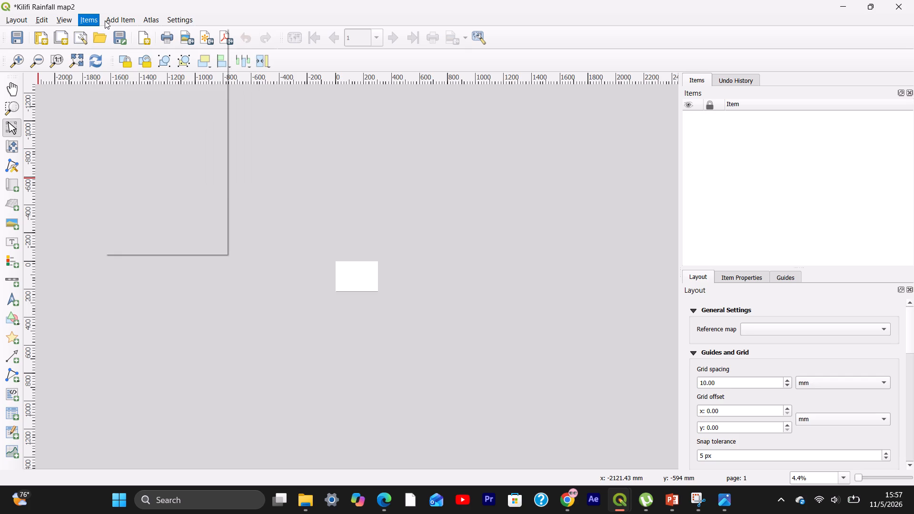
pyautogui.click(116, 29)
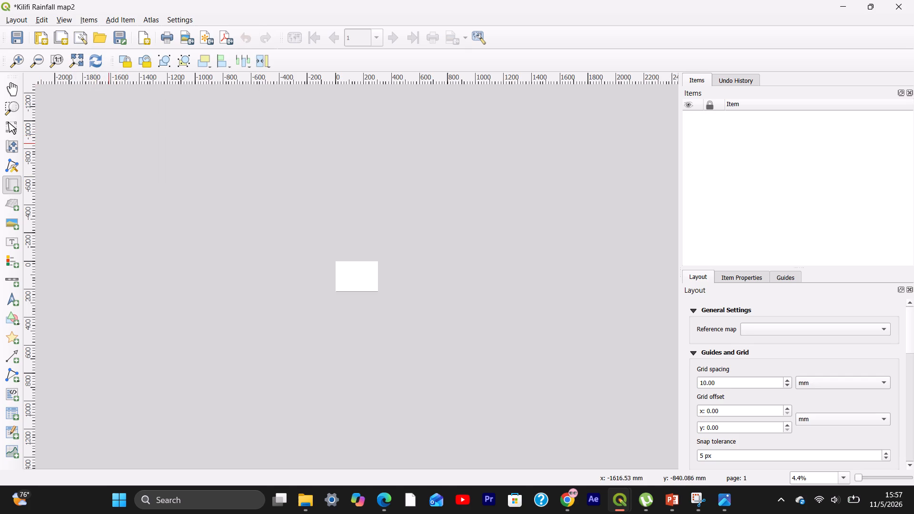
pyautogui.moveTo(89, 150); pyautogui.dragTo(89, 150)
pyautogui.moveTo(89, 150); pyautogui.dragTo(652, 409)
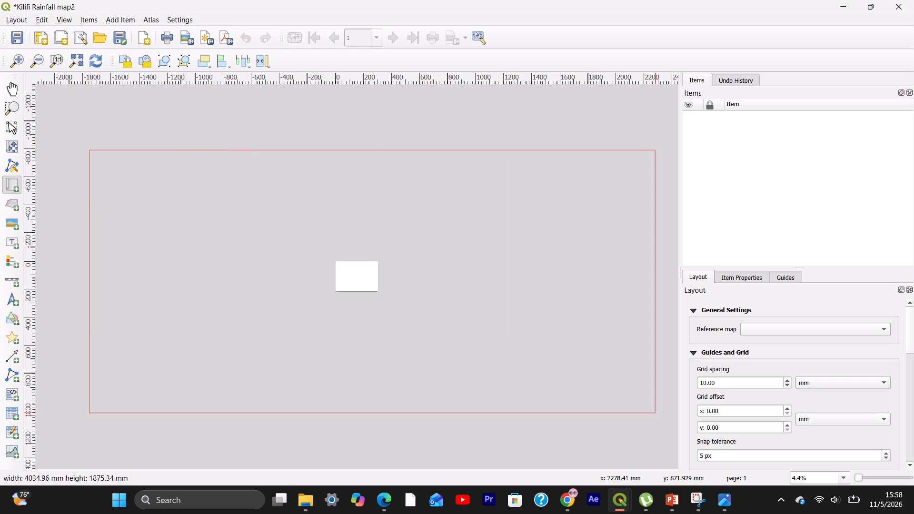
pyautogui.moveTo(652, 409); pyautogui.dragTo(620, 405)
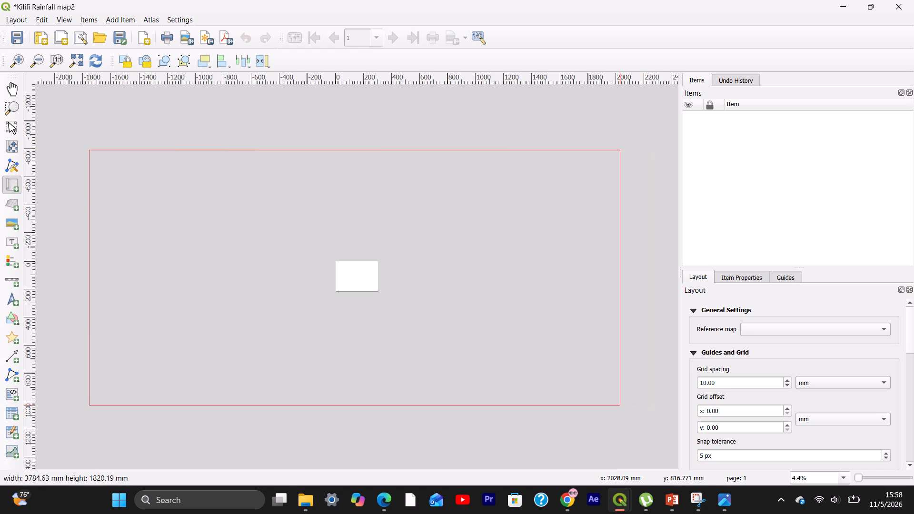
pyautogui.moveTo(620, 405); pyautogui.dragTo(589, 405)
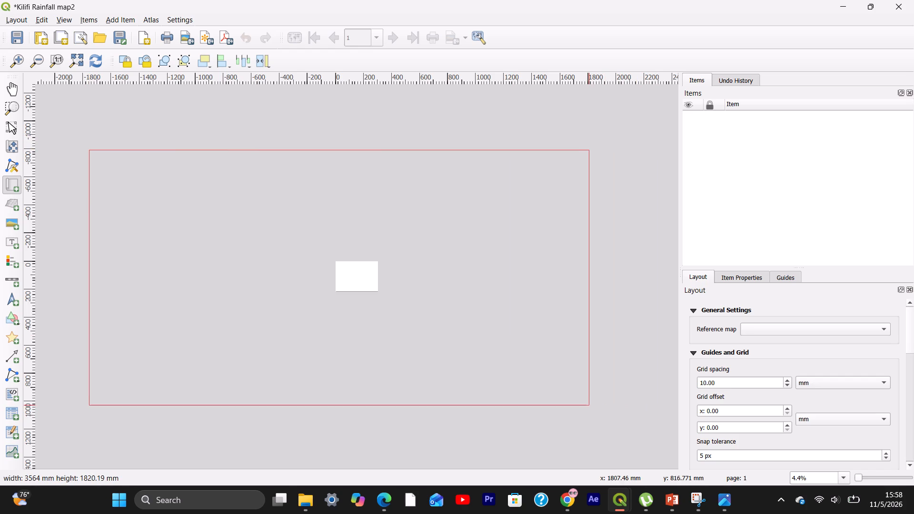
pyautogui.moveTo(589, 405); pyautogui.dragTo(589, 401)
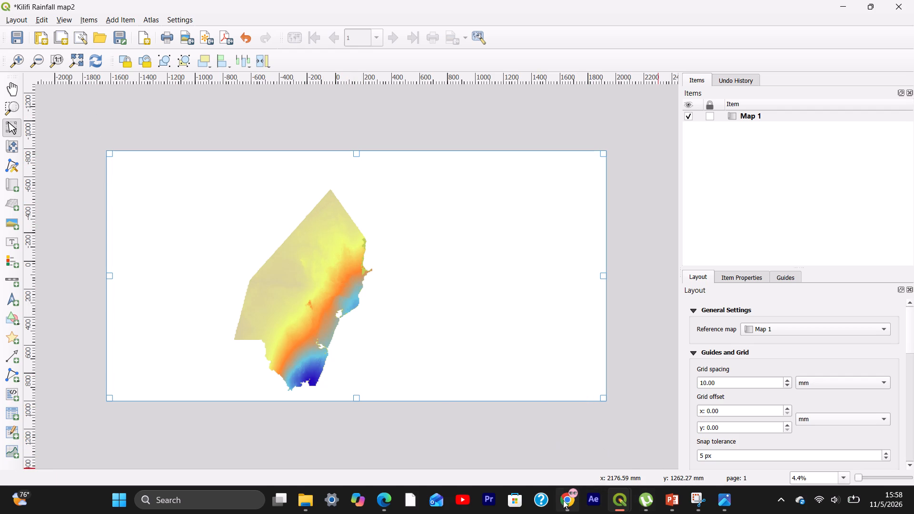
# Copy the "Average Annual Rainfall in Kilifi County, Kenya" title from the Kilifi Rainfall map layout into Kilifi Rainfall map2, above the map's left edge.
pyautogui.click(626, 453)
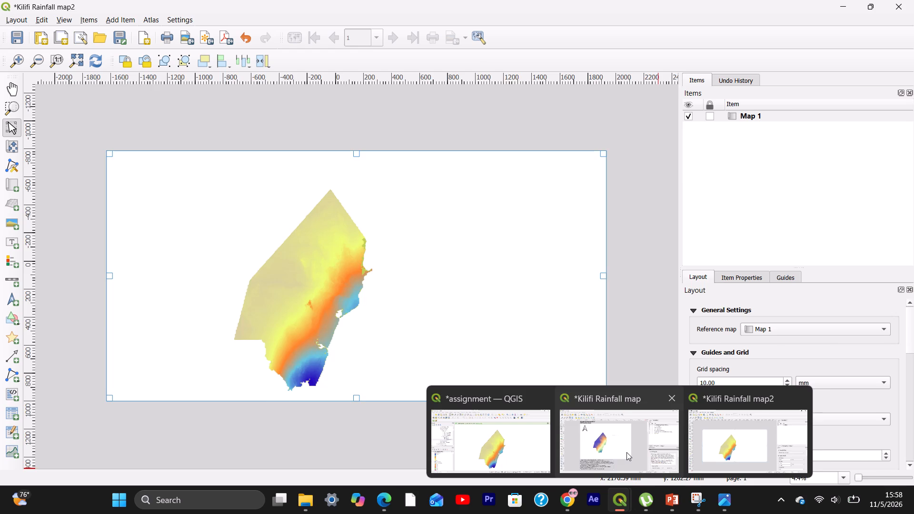
pyautogui.click(209, 100)
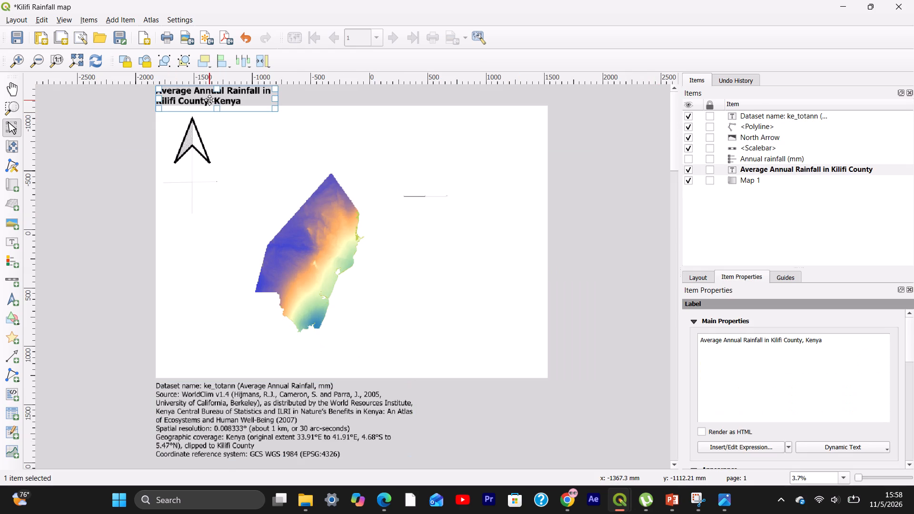
pyautogui.hotkey('ctrl', 'c')
pyautogui.hotkey('alt', 'Tab')
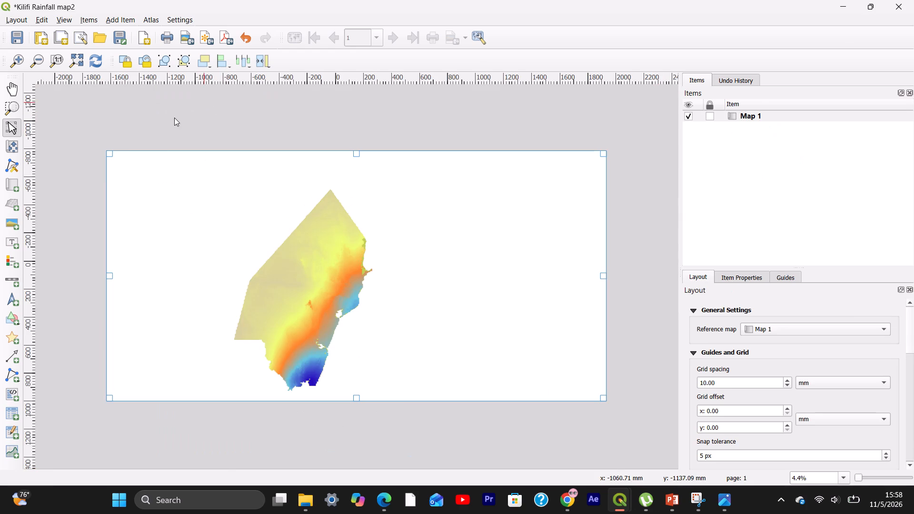
pyautogui.click(117, 135)
pyautogui.hotkey('ctrl', 'v')
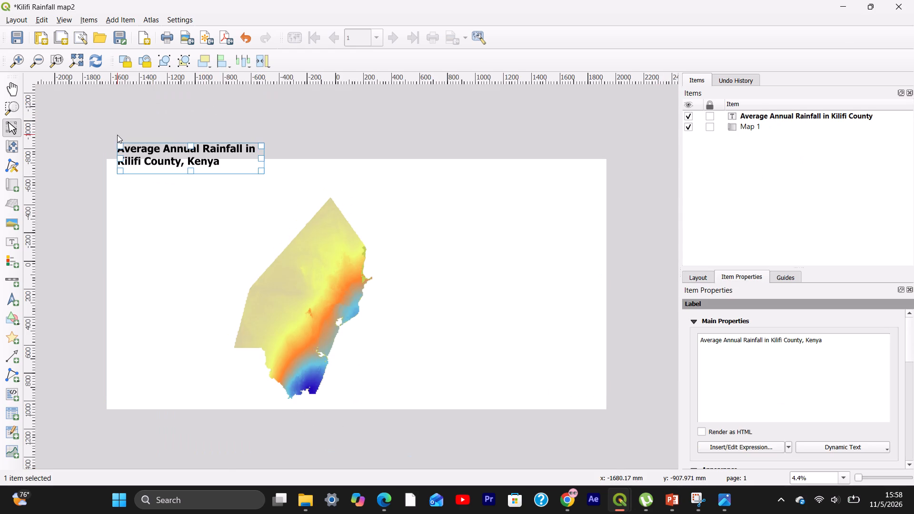
pyautogui.moveTo(159, 151); pyautogui.dragTo(150, 136)
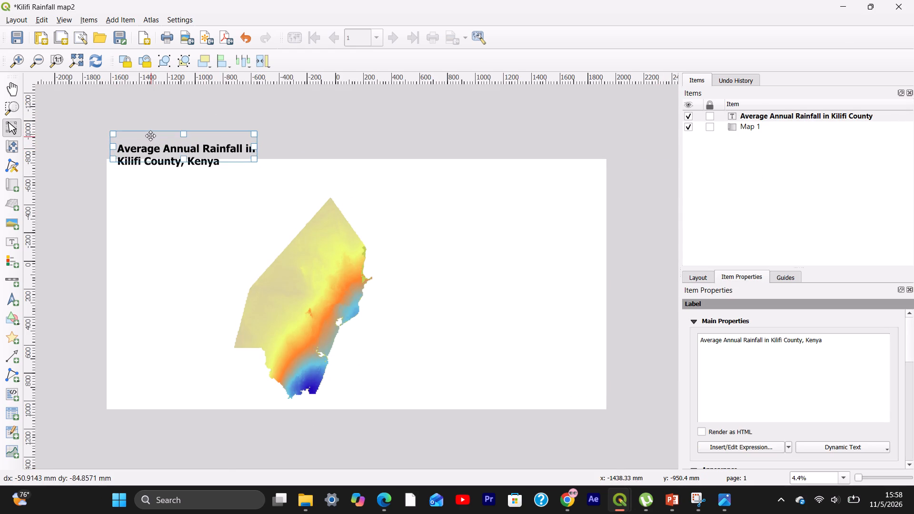
pyautogui.moveTo(150, 136); pyautogui.dragTo(150, 135)
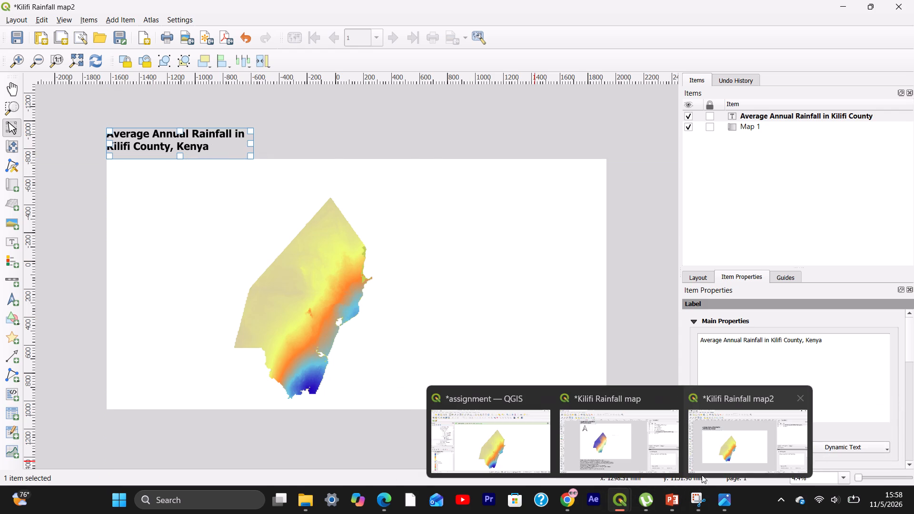
# Copy the dataset description label from the Kilifi Rainfall map layout into Kilifi Rainfall map2, directly below the map and aligned with its left edge.
pyautogui.click(581, 453)
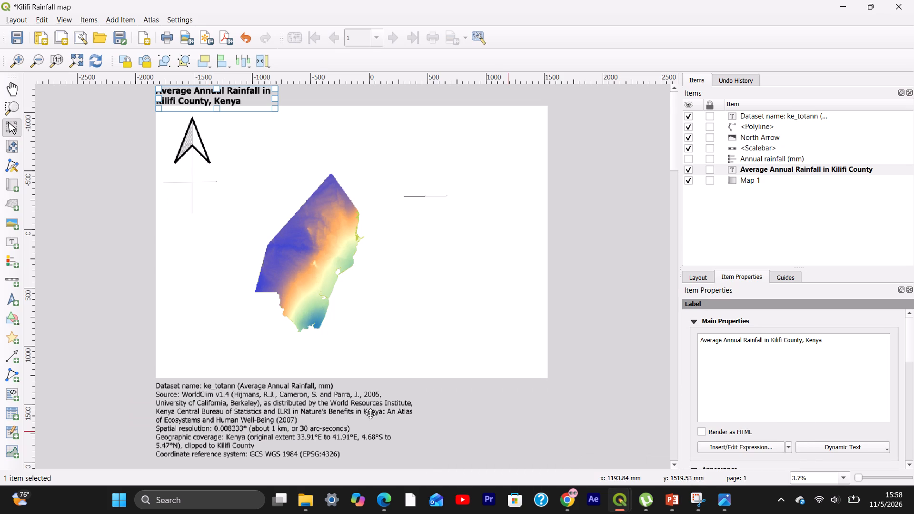
pyautogui.click(275, 421)
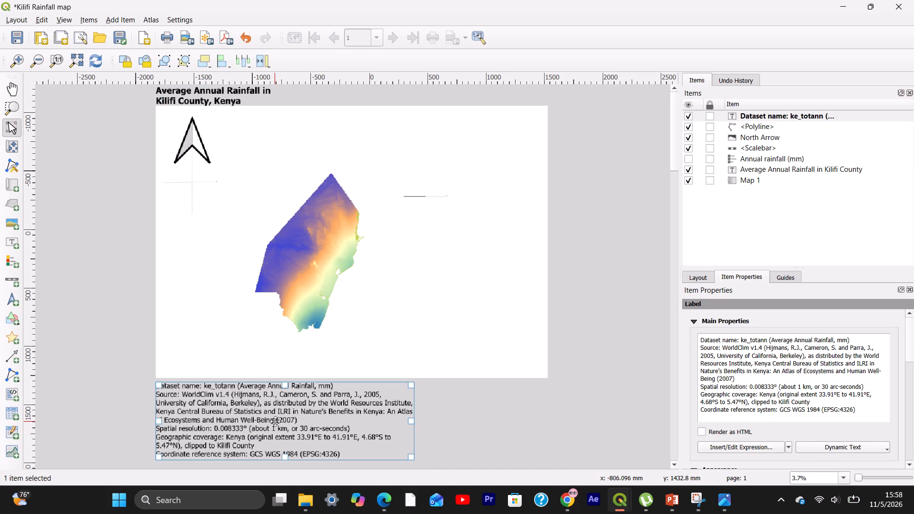
pyautogui.hotkey('ctrl', 'c')
pyautogui.hotkey('alt', 'Tab')
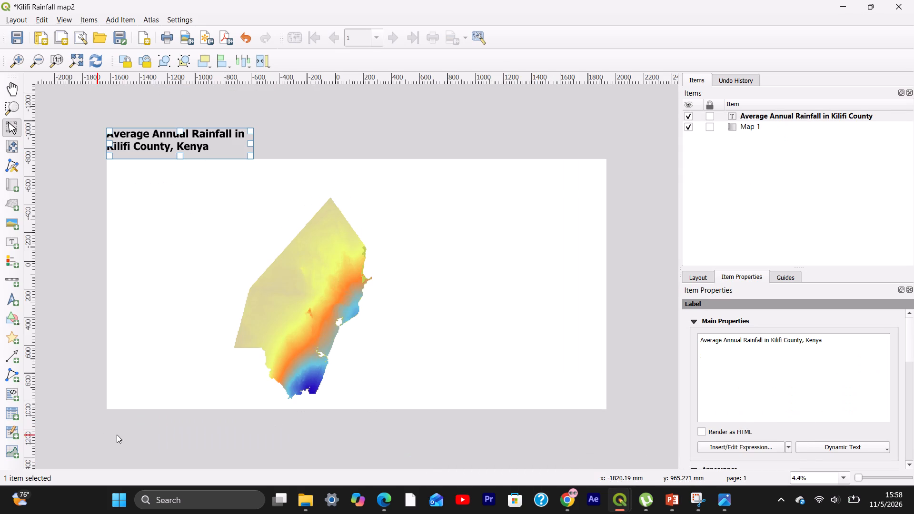
pyautogui.click(134, 432)
pyautogui.hotkey('ctrl', 'v')
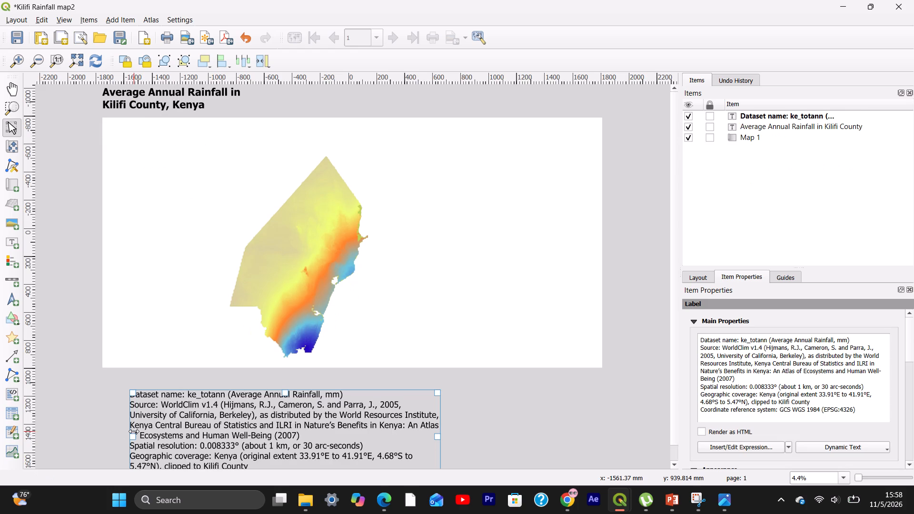
pyautogui.moveTo(193, 417); pyautogui.dragTo(159, 393)
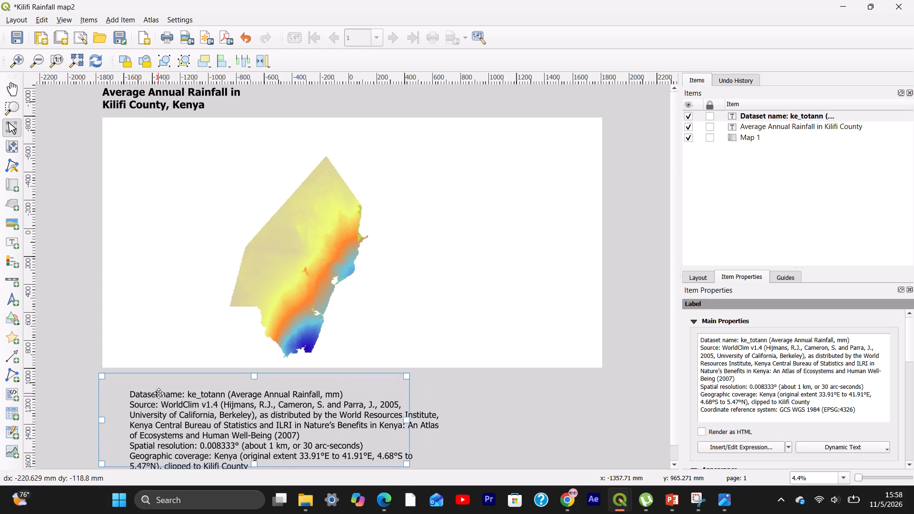
pyautogui.moveTo(159, 393); pyautogui.dragTo(159, 392)
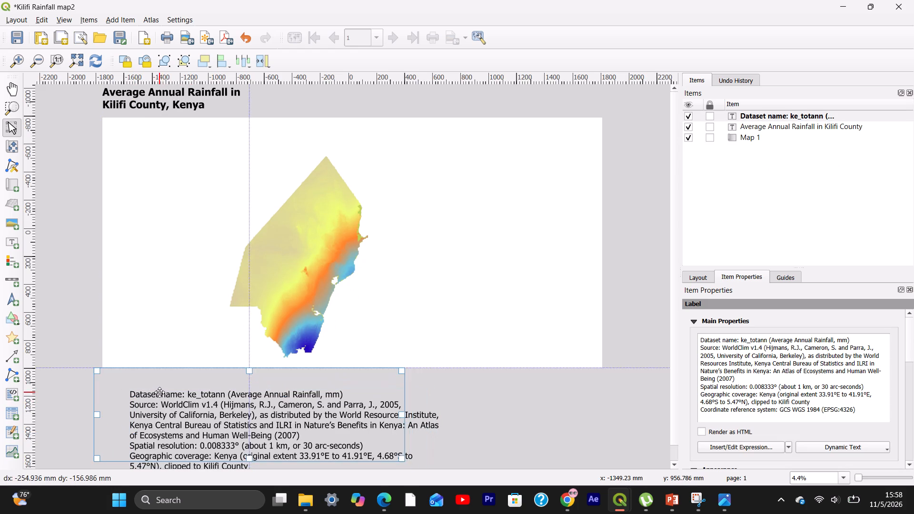
pyautogui.moveTo(159, 392); pyautogui.dragTo(163, 397)
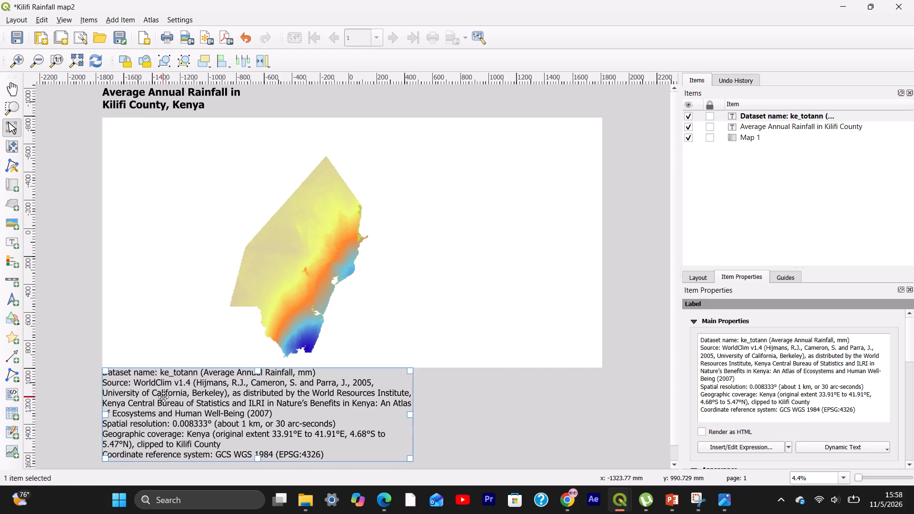
pyautogui.click(500, 423)
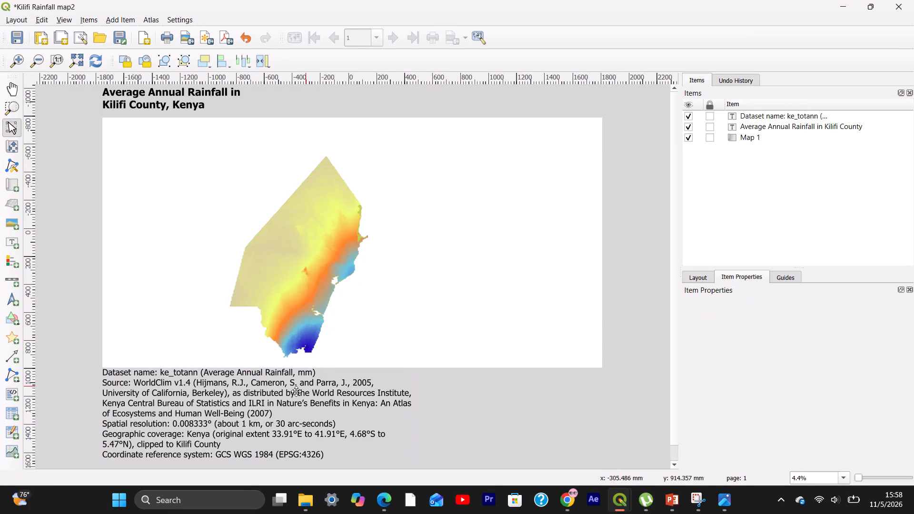
# Nudge the dataset description label slightly down to leave a small gap below the map.
pyautogui.click(258, 409)
pyautogui.press('Down')
pyautogui.press('Down')
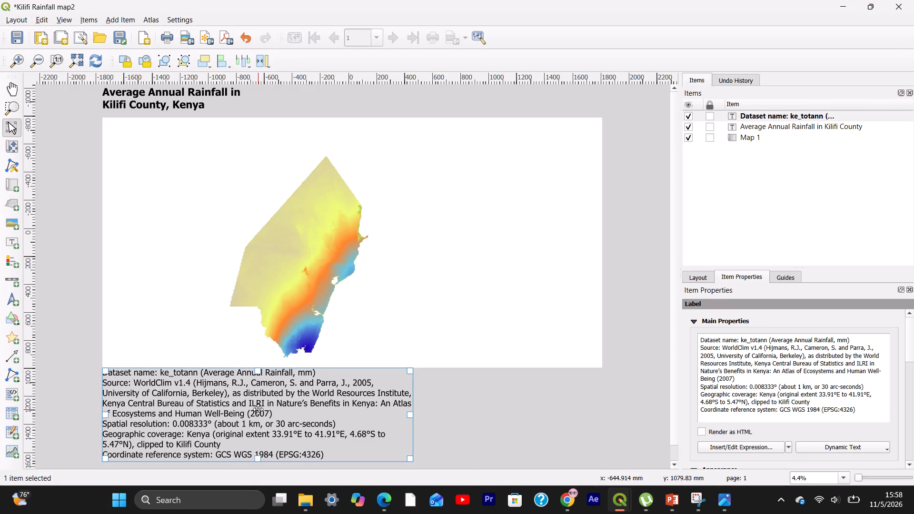
pyautogui.press('Down')
pyautogui.press('Down')
pyautogui.press('Down')
pyautogui.press('Down')
pyautogui.press('Down')
pyautogui.press('Down')
pyautogui.press('Down')
pyautogui.press('Down')
pyautogui.press('Down')
pyautogui.press('Down')
pyautogui.press('Down')
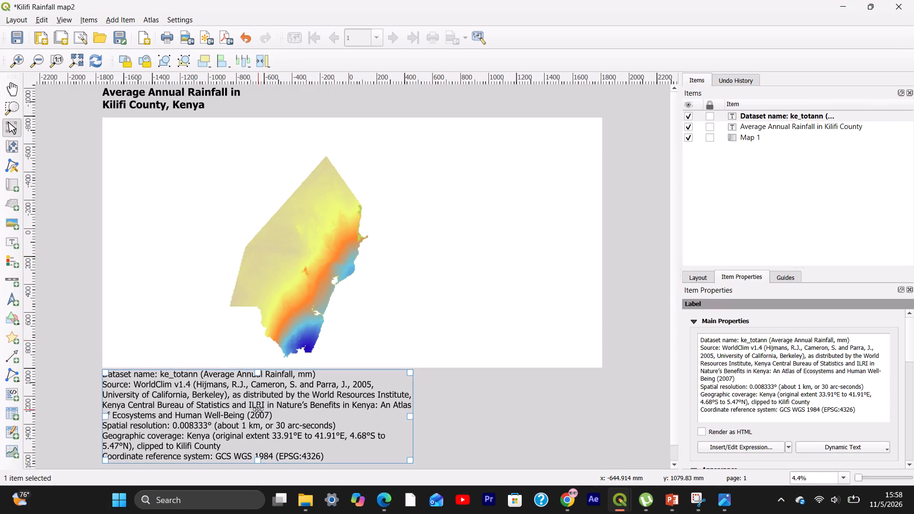
pyautogui.press('Down')
pyautogui.press('Down')
pyautogui.press('Down')
pyautogui.press('Down')
pyautogui.press('Down')
pyautogui.press('Down')
pyautogui.press('Down')
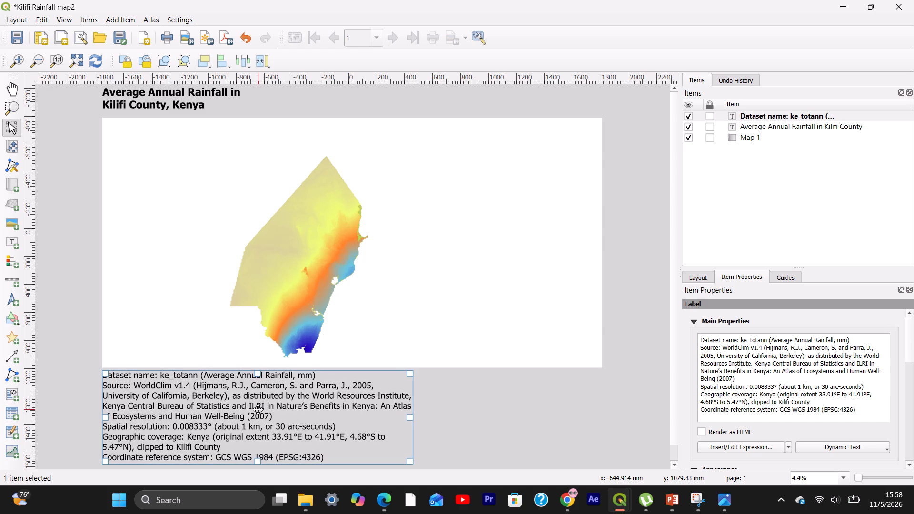
# Nudge the map frame slightly down towards the dataset description label.
pyautogui.click(397, 321)
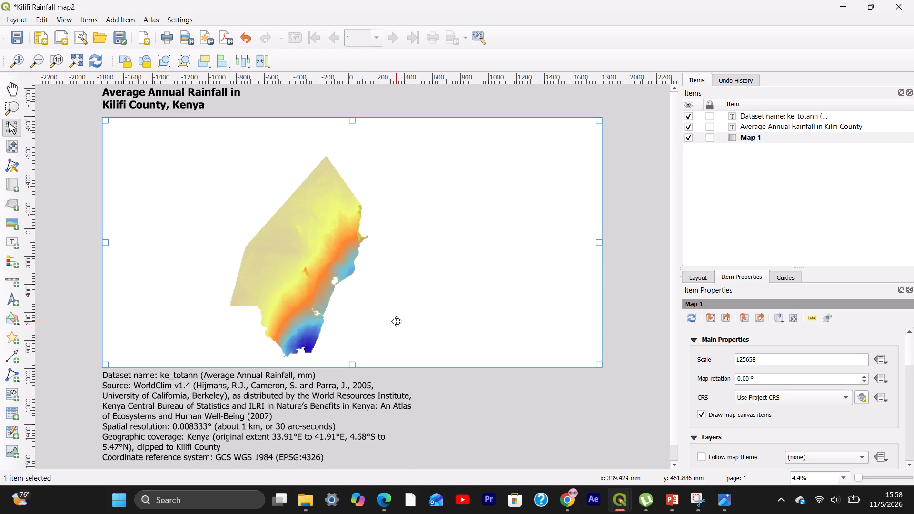
pyautogui.press('Down')
pyautogui.press('Down')
pyautogui.press('Down')
pyautogui.press('Down')
pyautogui.press('Down')
pyautogui.press('Down')
pyautogui.press('Down')
pyautogui.press('Down')
pyautogui.press('Down')
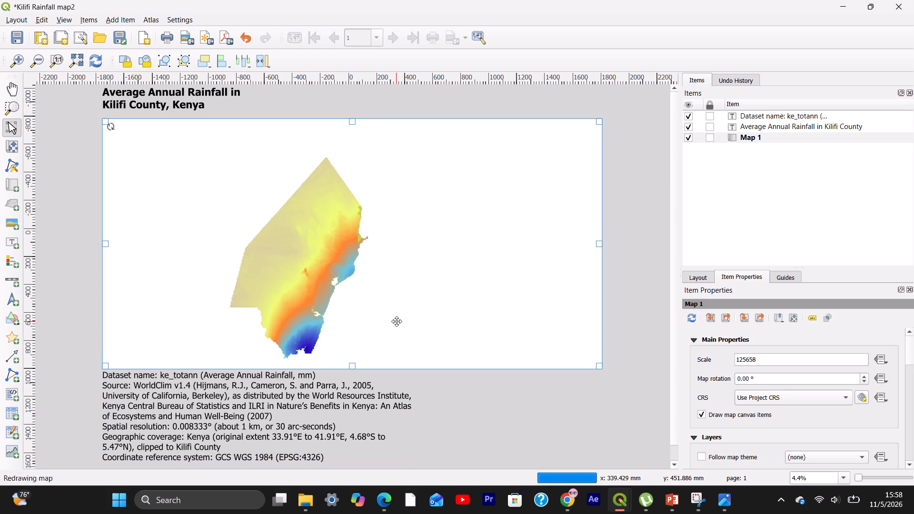
# Nudge the title label slightly down so it sits just above the moved map frame.
pyautogui.click(162, 104)
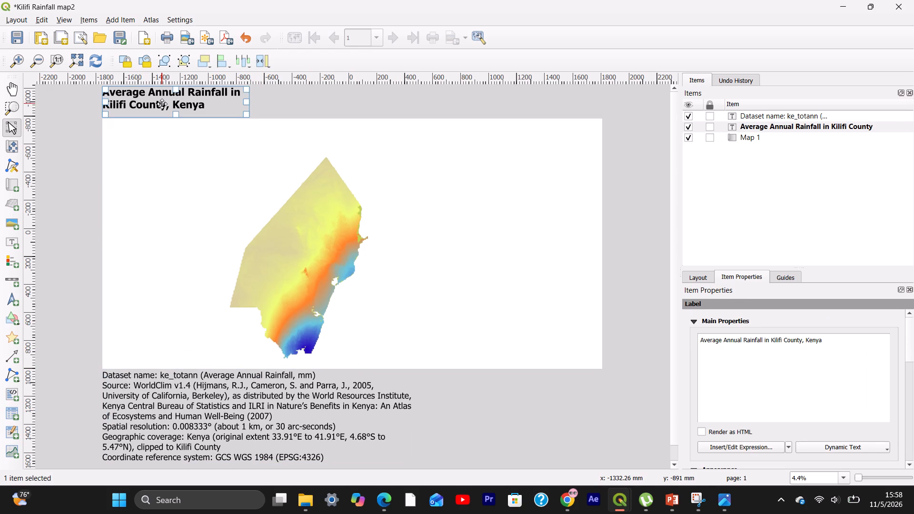
pyautogui.press('Down')
pyautogui.press('Down')
pyautogui.press('Down')
pyautogui.press('Down')
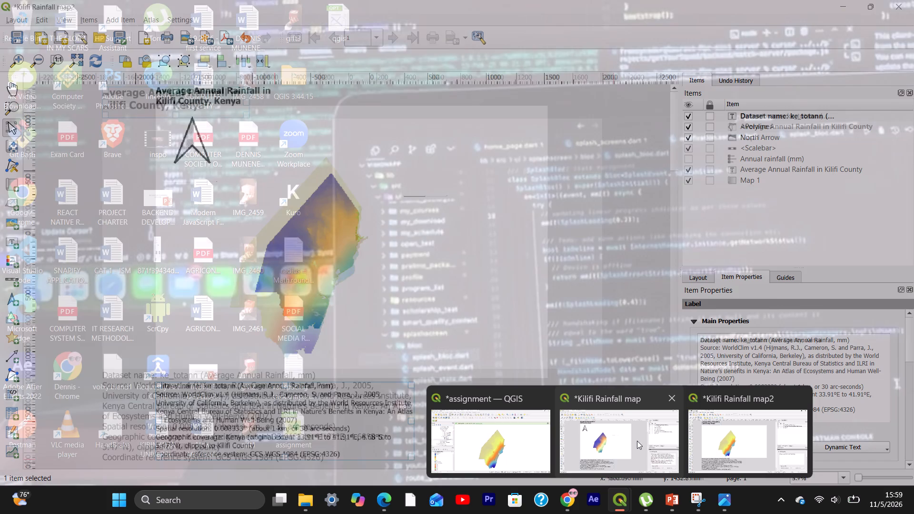
# Copy the north arrow from the Kilifi Rainfall map layout into Kilifi Rainfall map2, in the map's upper-left corner.
pyautogui.click(637, 441)
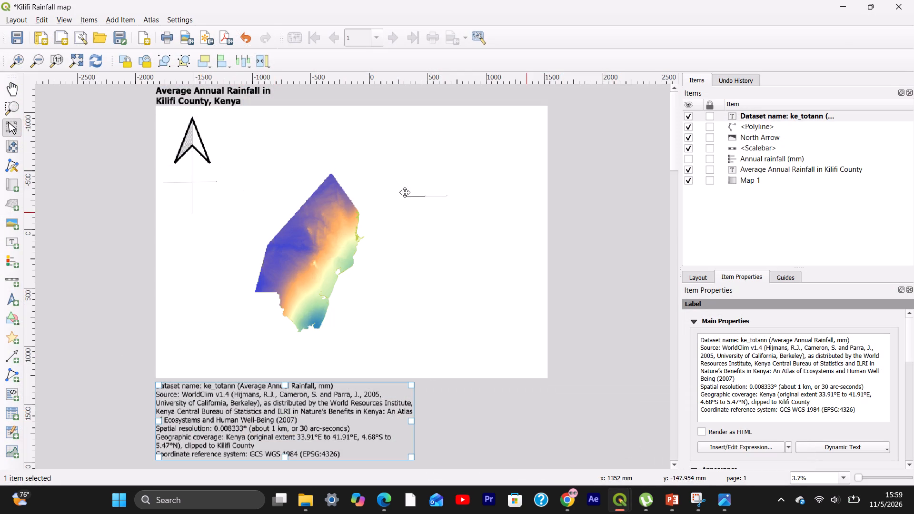
pyautogui.click(194, 132)
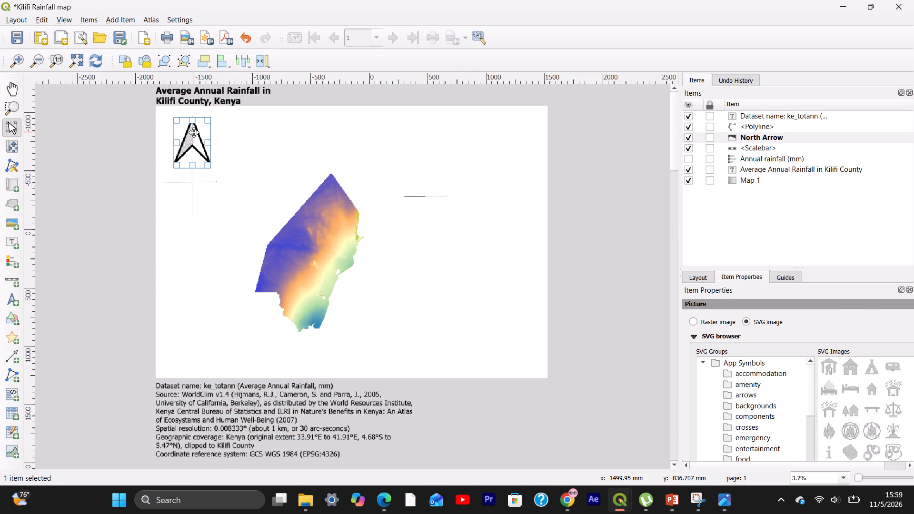
pyautogui.hotkey('ctrl', 'c')
pyautogui.hotkey('alt', 'Tab')
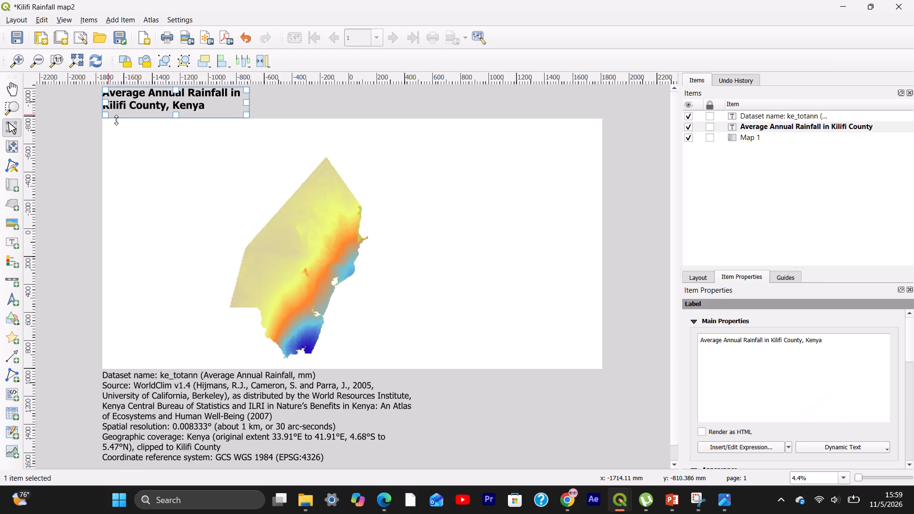
pyautogui.click(125, 139)
pyautogui.hotkey('ctrl', 'v')
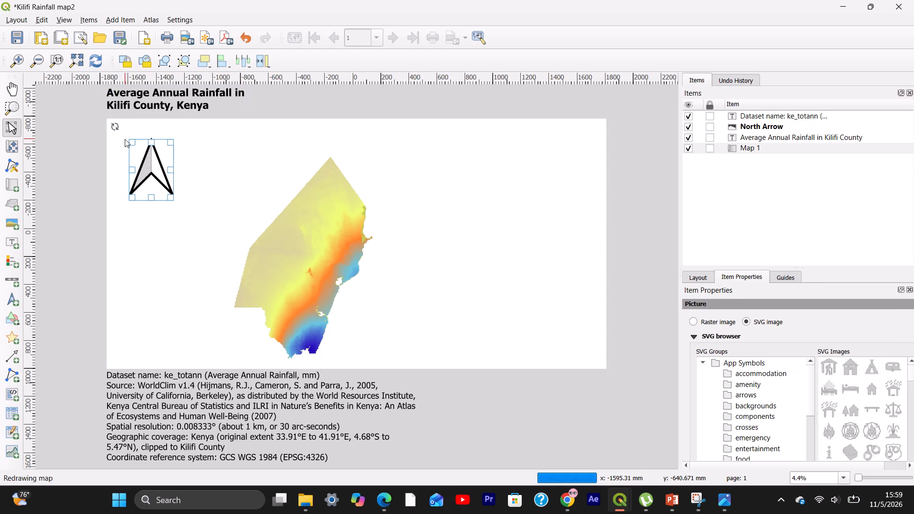
pyautogui.moveTo(151, 168); pyautogui.dragTo(150, 151)
# Copy the crossed polyline from the Kilifi Rainfall map layout into Kilifi Rainfall map2 and place it beneath the north arrow.
pyautogui.hotkey('alt', 'Tab')
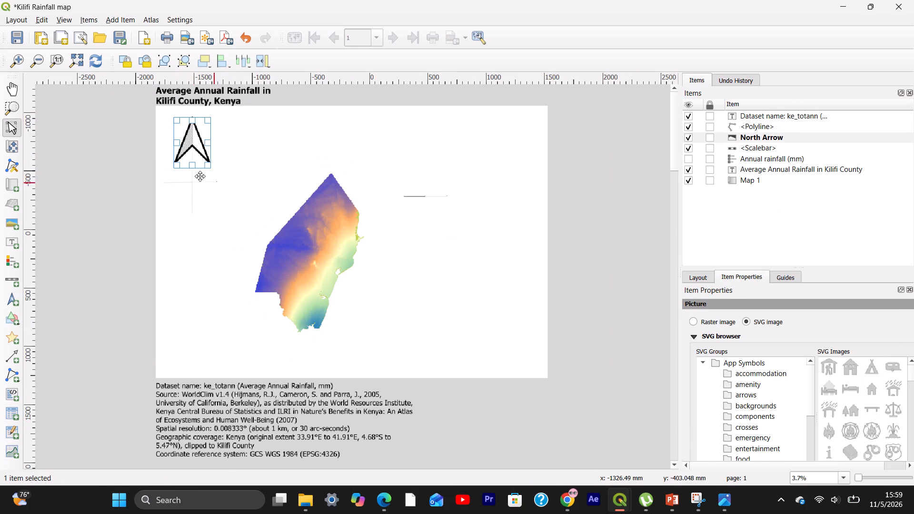
pyautogui.click(194, 187)
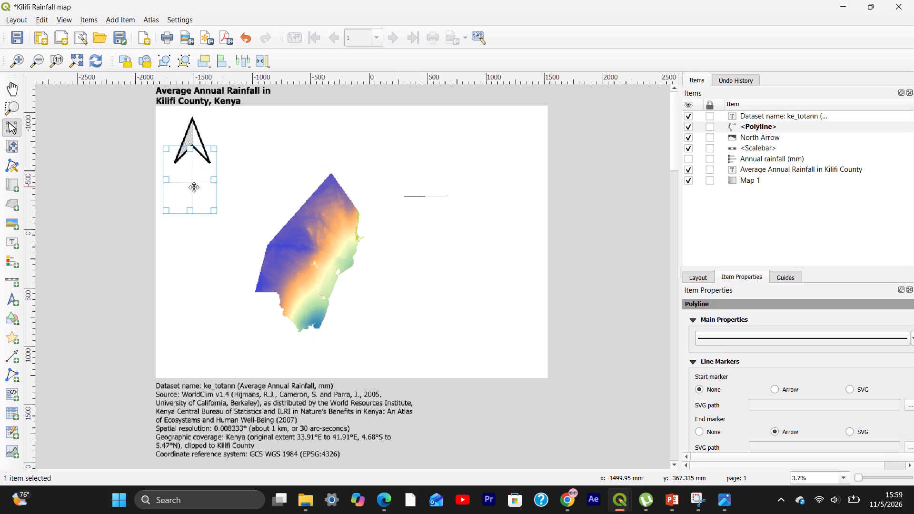
pyautogui.hotkey('ctrl', 'c')
pyautogui.hotkey('alt', 'Tab')
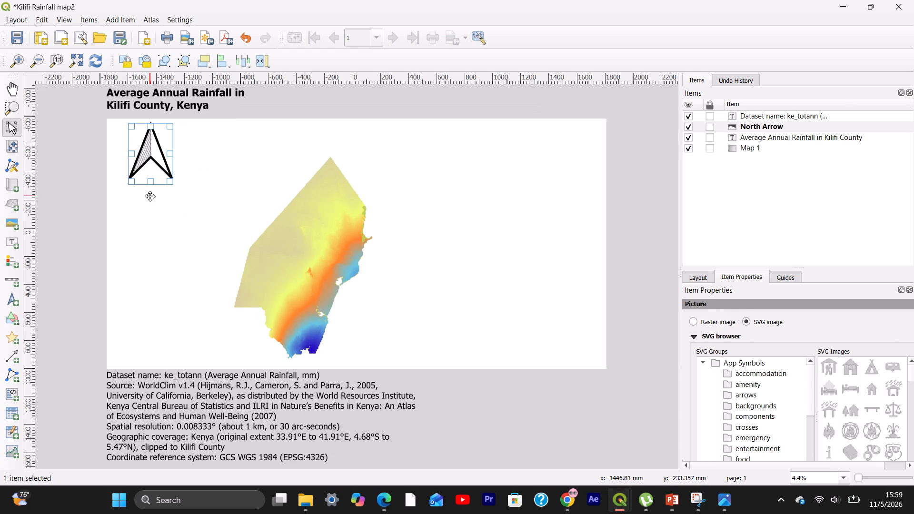
pyautogui.hotkey('ctrl', 'v')
pyautogui.moveTo(189, 217); pyautogui.dragTo(140, 178)
pyautogui.moveTo(140, 178); pyautogui.dragTo(157, 181)
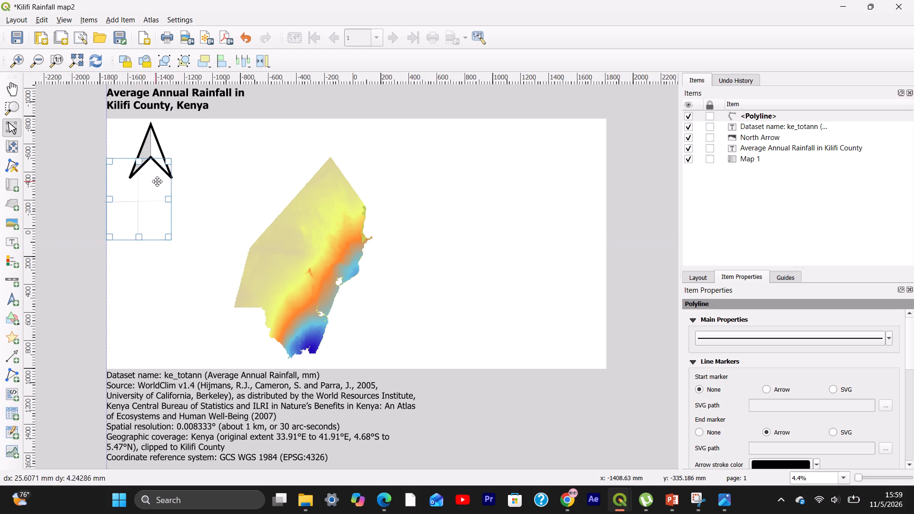
pyautogui.moveTo(157, 181); pyautogui.dragTo(157, 177)
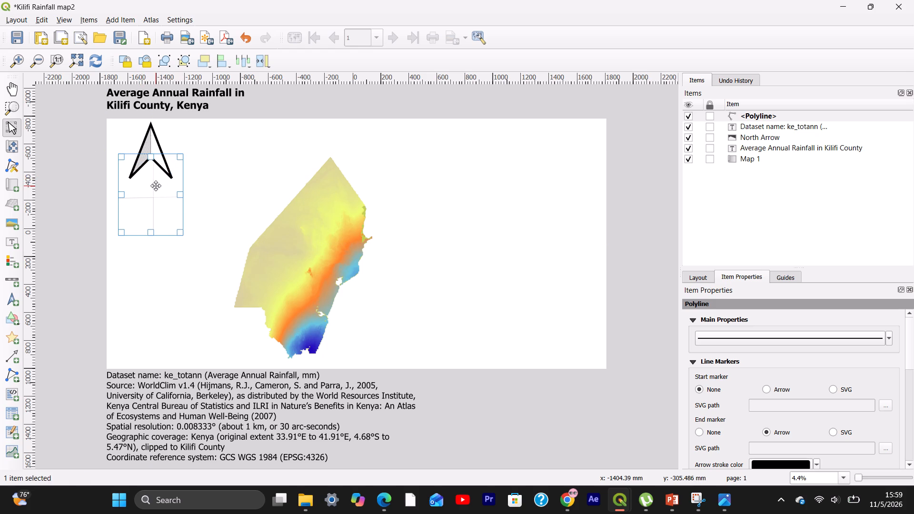
# Nudge the polyline left and slightly down until its vertical line is centred under the north arrow.
pyautogui.press('Left')
pyautogui.press('Left')
pyautogui.press('Left')
pyautogui.press('Left')
pyautogui.press('Left')
pyautogui.press('Left')
pyautogui.press('Left')
pyautogui.press('Left')
pyautogui.press('Left')
pyautogui.press('Left')
pyautogui.press('Left')
pyautogui.press('Left')
pyautogui.press('Left')
pyautogui.press('Left')
pyautogui.press('Left')
pyautogui.press('Left')
pyautogui.press('Left')
pyautogui.press('Left')
pyautogui.press('Left')
pyautogui.press('Left')
pyautogui.press('Left')
pyautogui.press('Left')
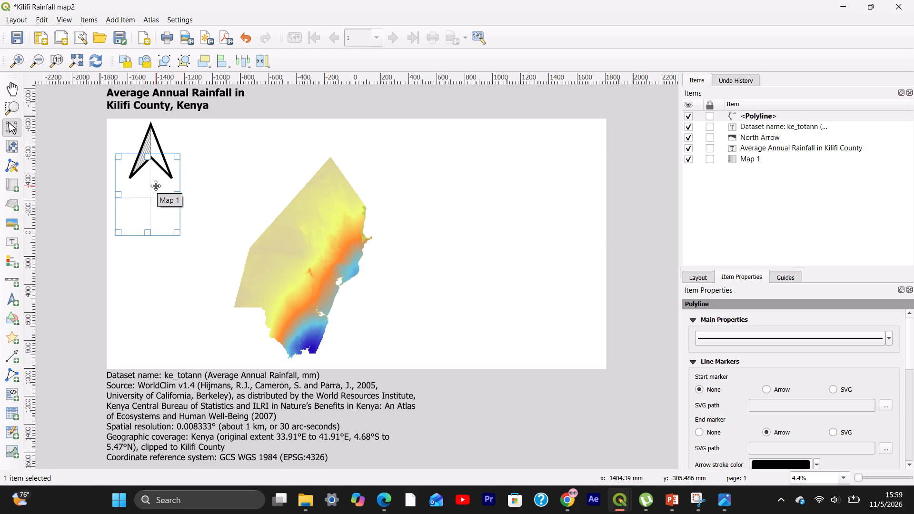
pyautogui.press('Down')
pyautogui.press('Down')
pyautogui.press('Down')
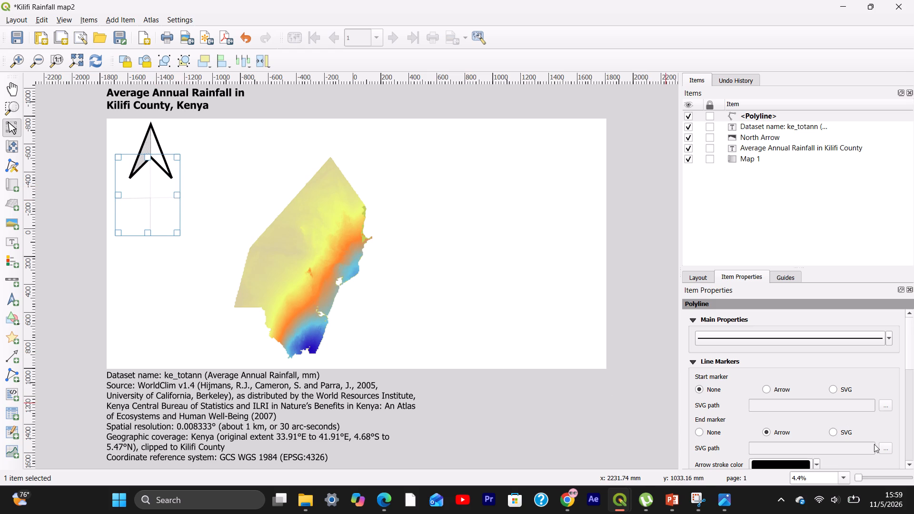
# Set the polyline's arrow head stroke colour to a teal green.
pyautogui.click(792, 462)
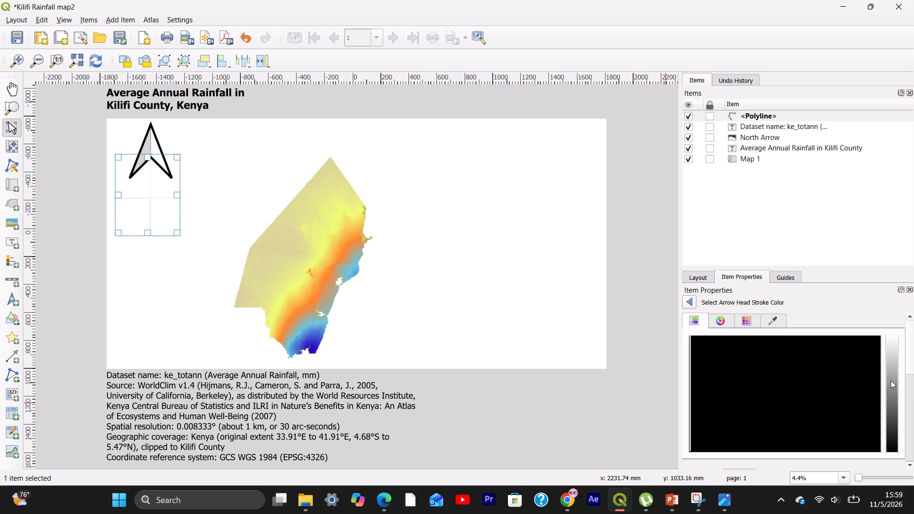
pyautogui.moveTo(891, 380); pyautogui.dragTo(894, 413)
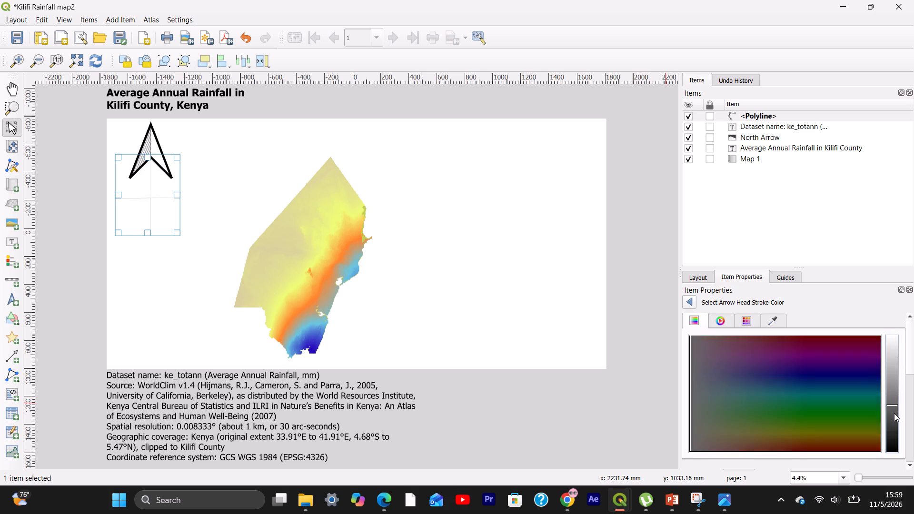
pyautogui.moveTo(894, 413); pyautogui.dragTo(898, 467)
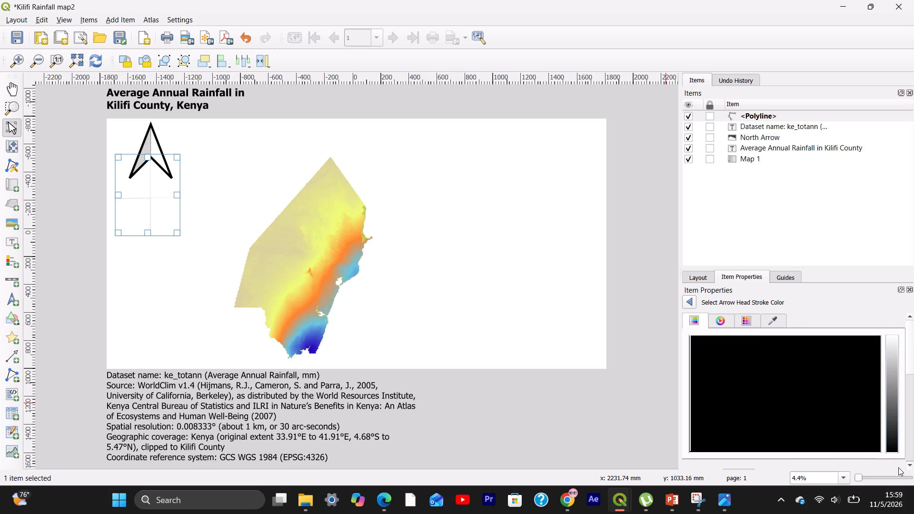
pyautogui.moveTo(887, 399); pyautogui.dragTo(886, 372)
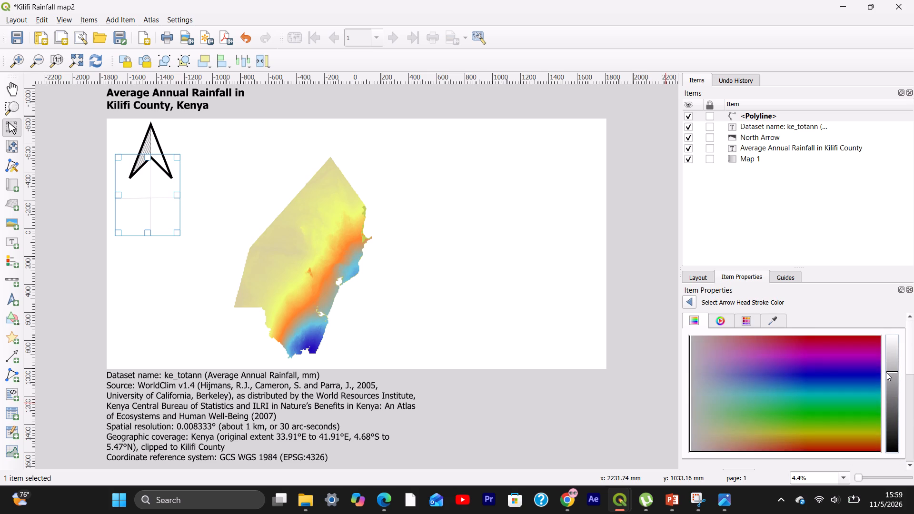
pyautogui.click(833, 373)
pyautogui.moveTo(833, 373); pyautogui.dragTo(848, 389)
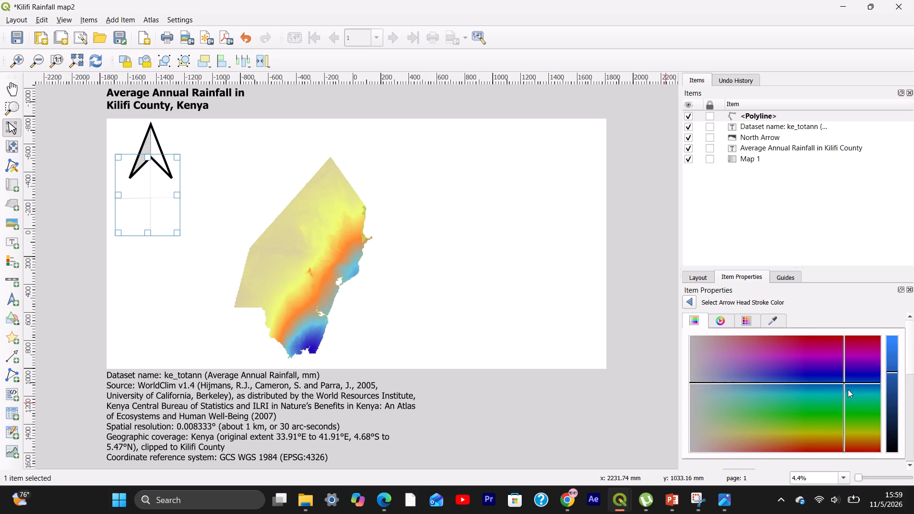
pyautogui.moveTo(848, 389); pyautogui.dragTo(850, 398)
pyautogui.click(629, 266)
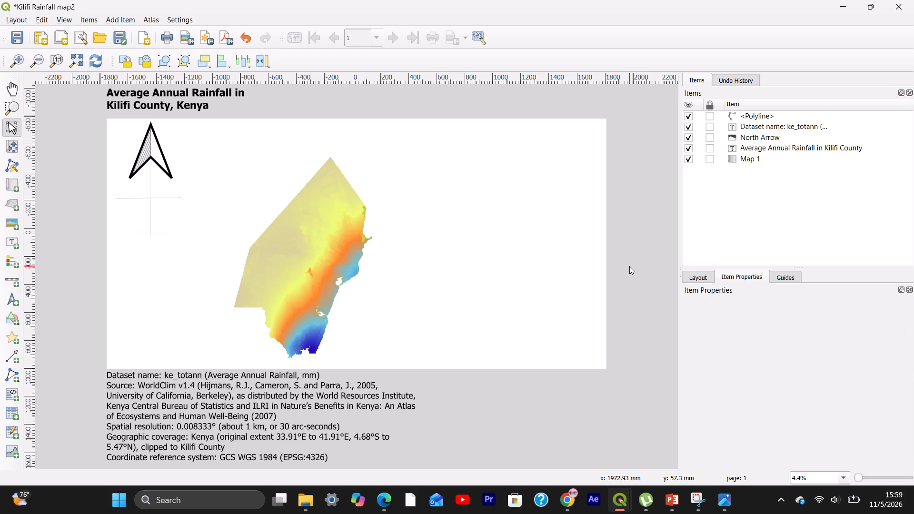
# Nudge the polyline slightly right and shorten it from its bottom edge to about 530 mm tall.
pyautogui.click(156, 207)
pyautogui.press('Right')
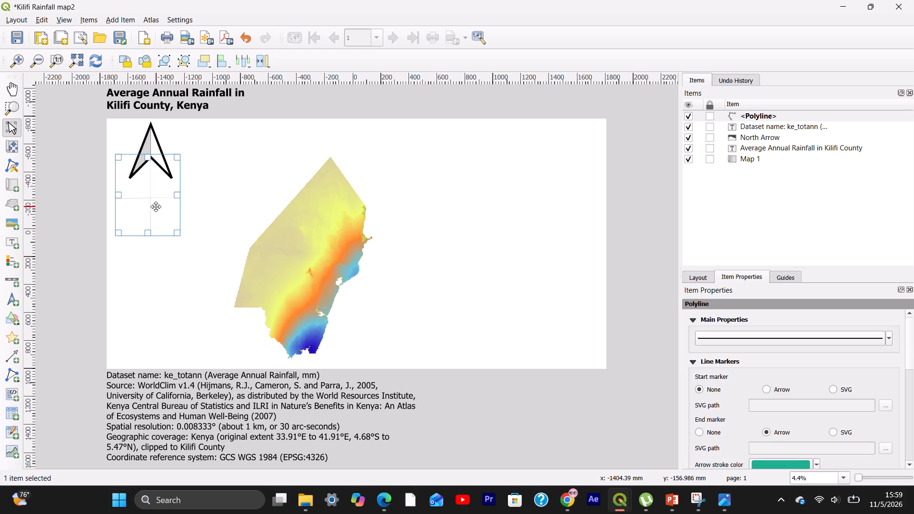
pyautogui.press('Right')
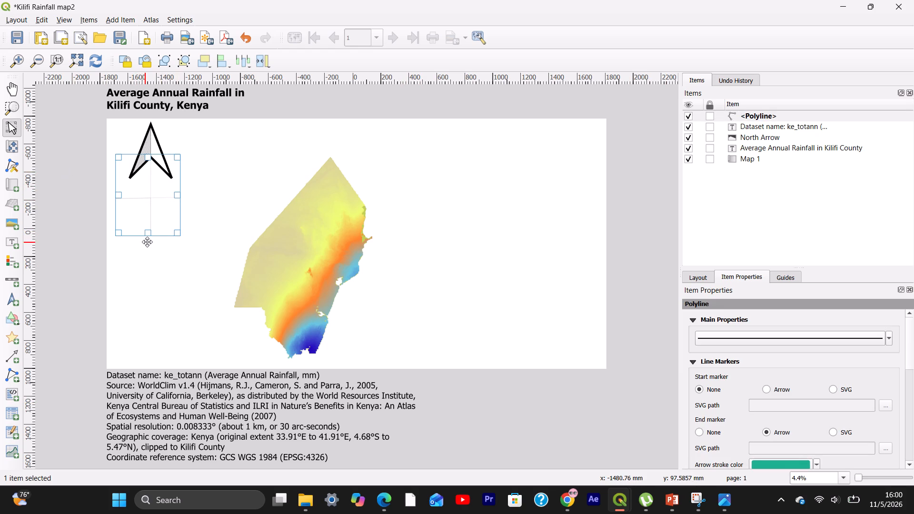
pyautogui.moveTo(149, 235); pyautogui.dragTo(149, 227)
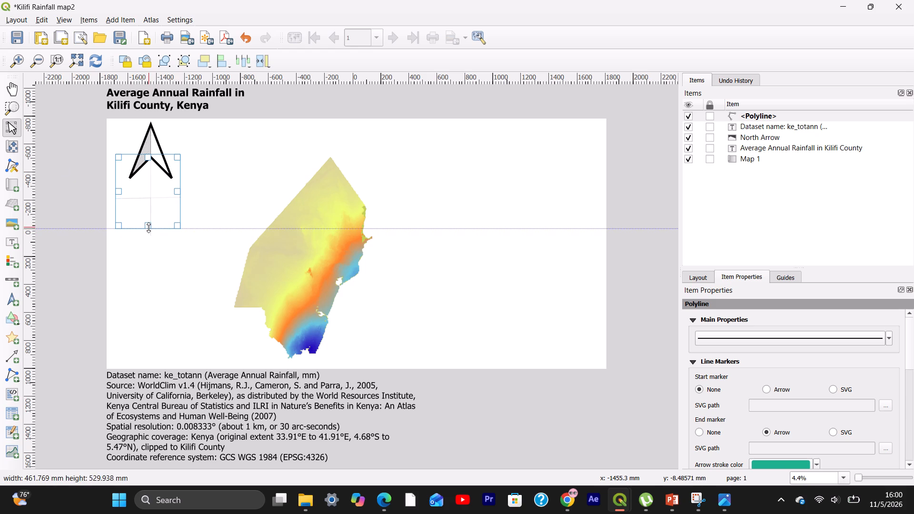
pyautogui.moveTo(149, 227); pyautogui.dragTo(149, 226)
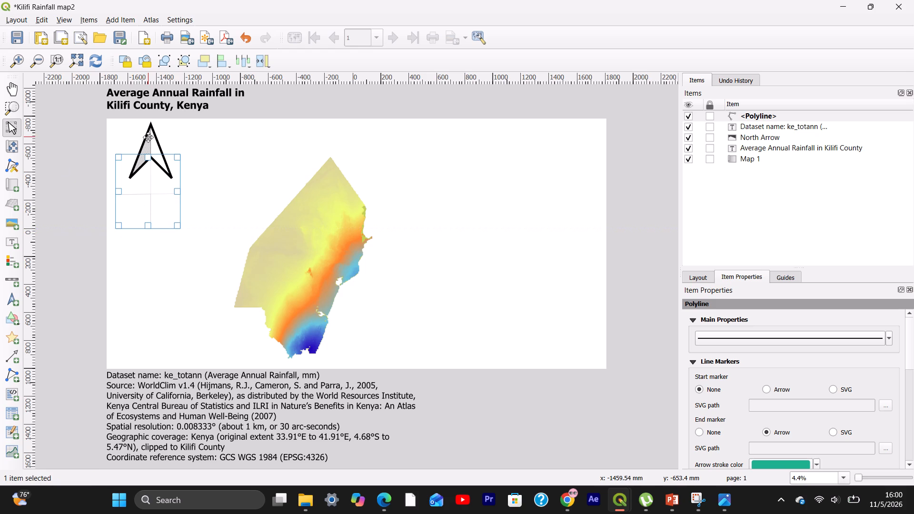
# Shrink the north arrow from its lower-right corner, keeping its top-left corner in place.
pyautogui.click(148, 137)
pyautogui.moveTo(172, 181); pyautogui.dragTo(165, 168)
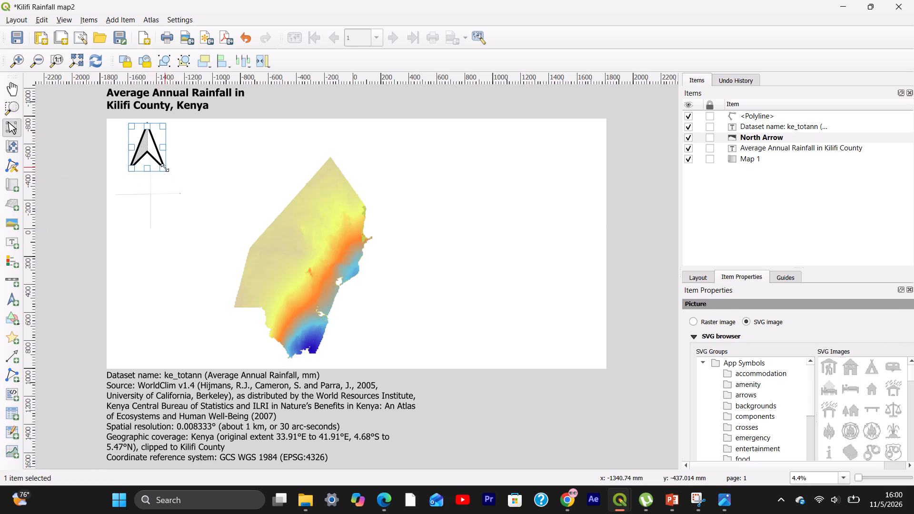
pyautogui.click(165, 168)
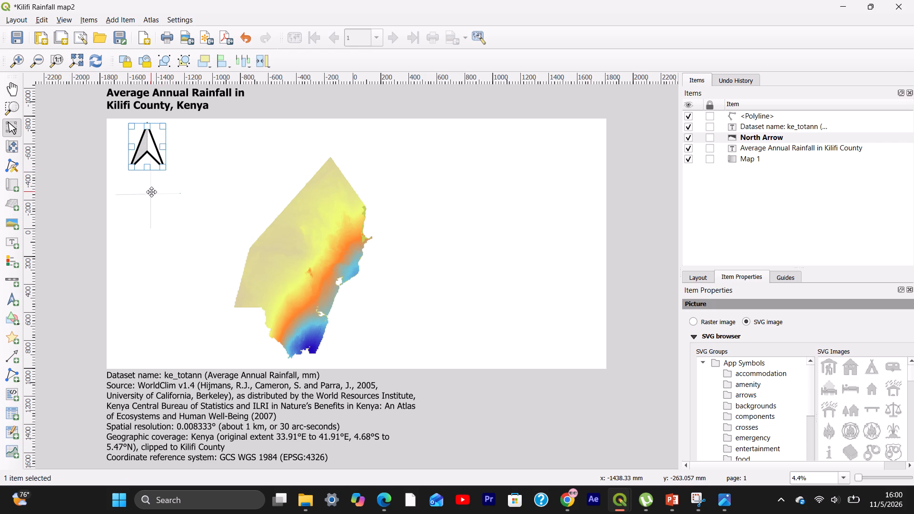
# Nudge the polyline left and up until its vertical line is centred beneath the smaller north arrow.
pyautogui.click(151, 192)
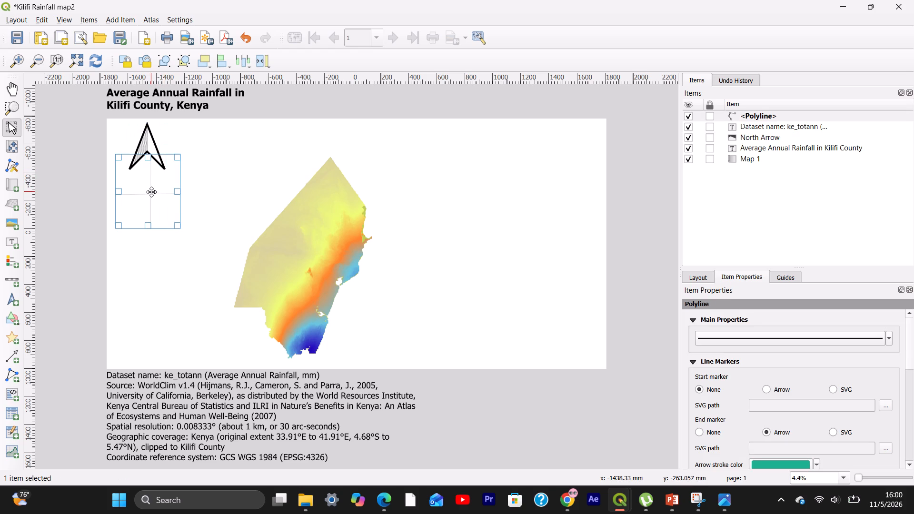
pyautogui.press('Left')
pyautogui.press('Left')
pyautogui.press('Left')
pyautogui.press('Left')
pyautogui.press('Left')
pyautogui.press('Left')
pyautogui.press('Left')
pyautogui.press('Left')
pyautogui.press('Left')
pyautogui.press('Left')
pyautogui.press('Left')
pyautogui.press('Left')
pyautogui.press('Left')
pyautogui.press('Left')
pyautogui.press('Left')
pyautogui.press('Left')
pyautogui.press('Left')
pyautogui.press('Left')
pyautogui.press('Left')
pyautogui.press('Left')
pyautogui.press('Left')
pyautogui.press('Left')
pyautogui.press('Left')
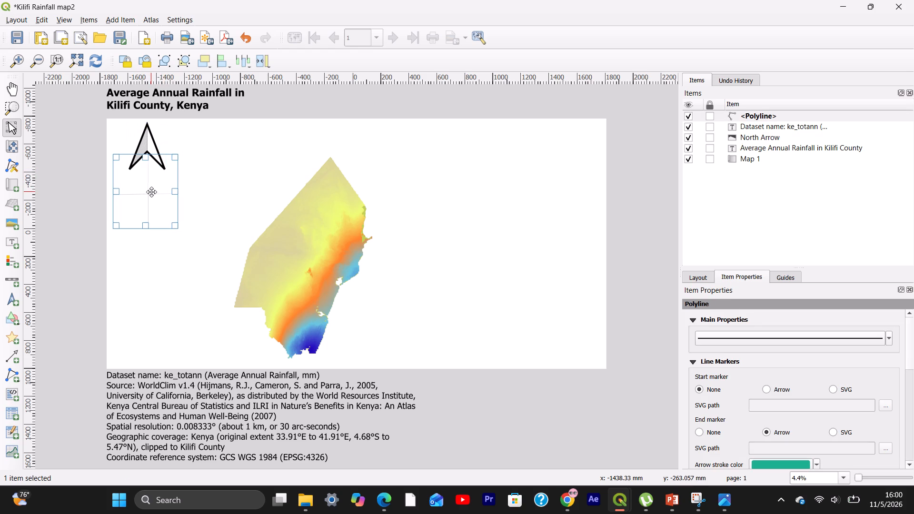
pyautogui.press('Up')
pyautogui.press('Up')
pyautogui.press('Up')
pyautogui.press('Up')
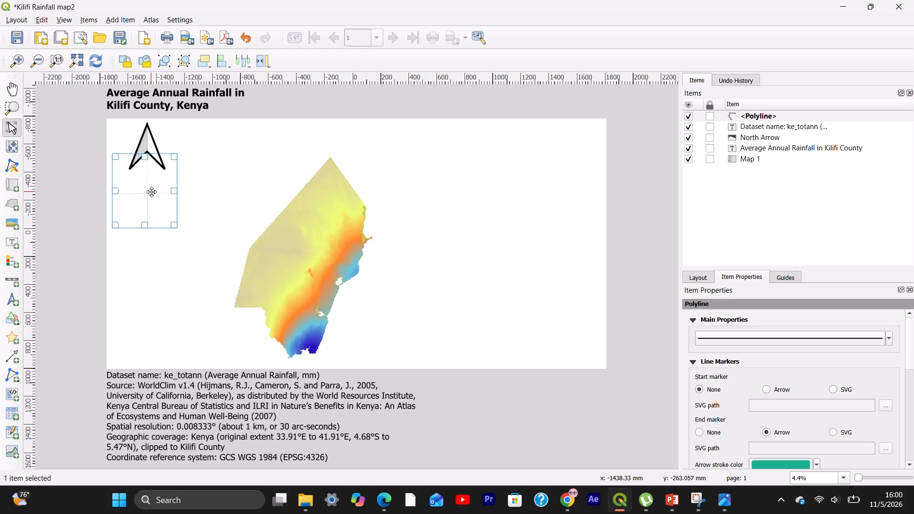
pyautogui.press('Up')
pyautogui.press('Up')
pyautogui.press('Up')
pyautogui.press('Up')
pyautogui.press('Up')
pyautogui.press('Up')
pyautogui.press('Up')
pyautogui.press('Up')
pyautogui.press('Up')
pyautogui.press('Up')
pyautogui.press('Up')
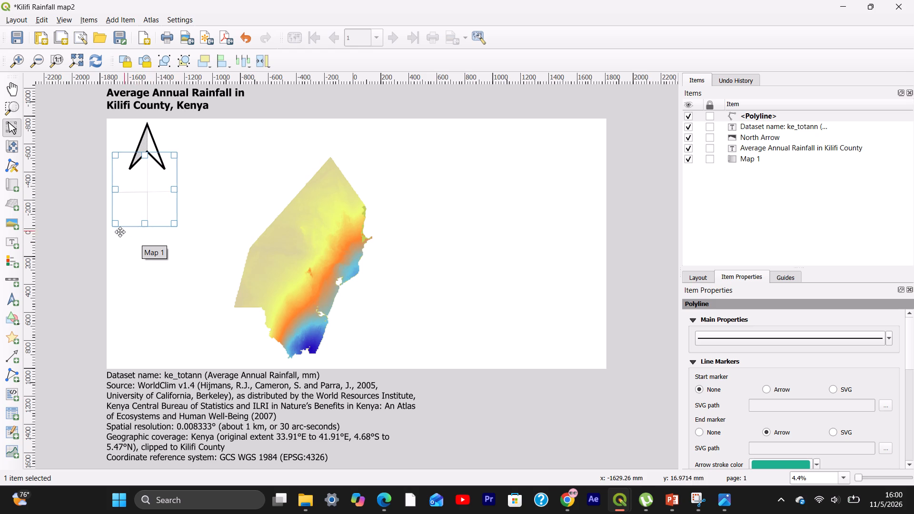
# Shrink the polyline from its lower-left and upper-left corners to suit the smaller north arrow.
pyautogui.moveTo(114, 226); pyautogui.dragTo(118, 216)
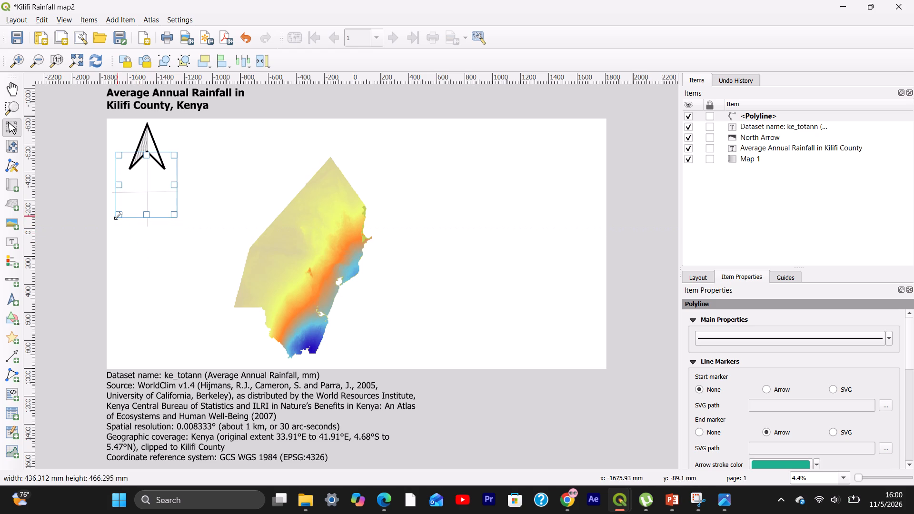
pyautogui.moveTo(118, 216); pyautogui.dragTo(118, 215)
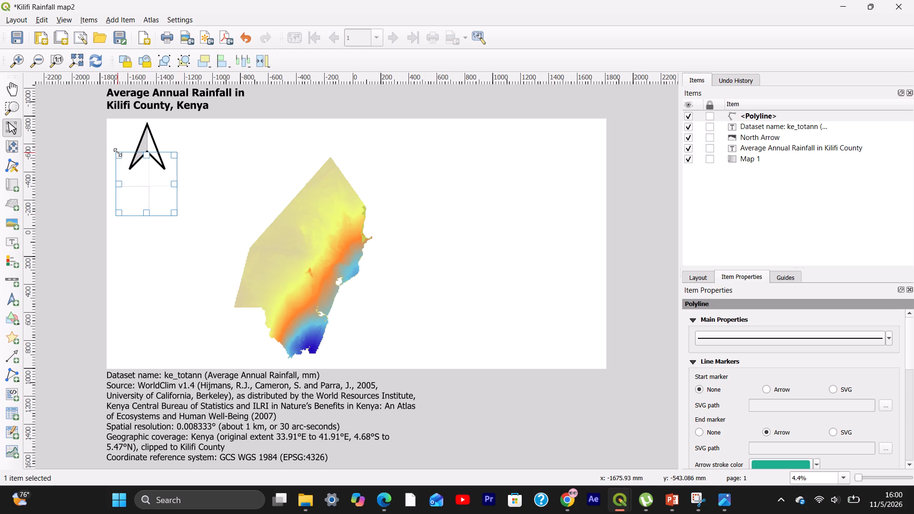
pyautogui.moveTo(118, 152); pyautogui.dragTo(126, 159)
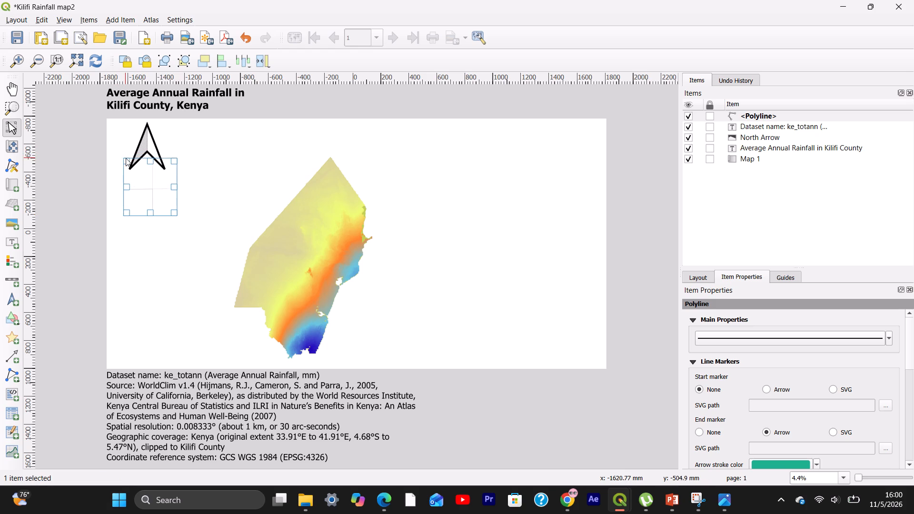
# Nudge the resized polyline up and left until its vertical line is centred under the north arrow's notch.
pyautogui.press('Up')
pyautogui.press('Up')
pyautogui.press('Up')
pyautogui.press('Up')
pyautogui.press('Up')
pyautogui.press('Up')
pyautogui.press('Up')
pyautogui.press('Up')
pyautogui.press('Up')
pyautogui.press('Up')
pyautogui.press('Up')
pyautogui.press('Up')
pyautogui.press('Up')
pyautogui.press('Up')
pyautogui.press('Up')
pyautogui.press('Up')
pyautogui.press('Up')
pyautogui.press('Up')
pyautogui.press('Up')
pyautogui.press('Up')
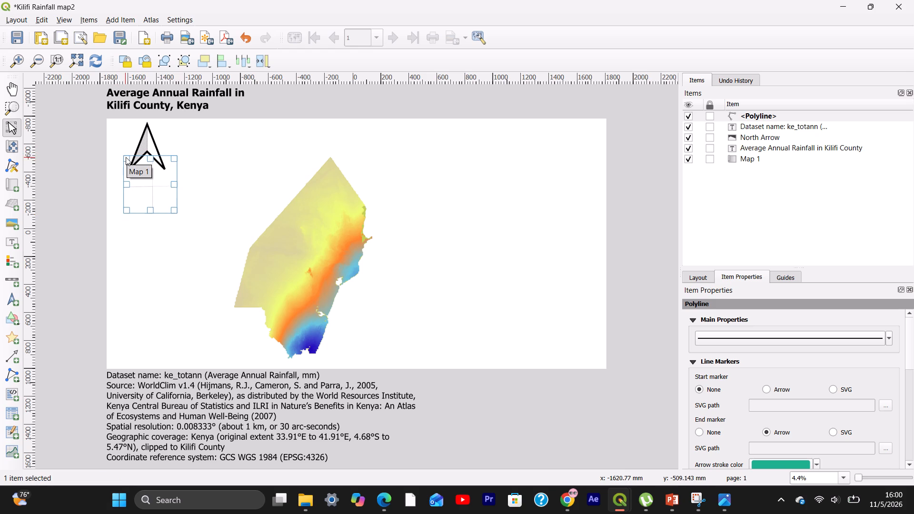
pyautogui.press('Left')
pyautogui.press('Left')
pyautogui.press('Left')
pyautogui.press('Left')
pyautogui.press('Left')
pyautogui.press('Left')
pyautogui.press('Left')
pyautogui.press('Left')
pyautogui.press('Left')
pyautogui.press('Left')
pyautogui.press('Left')
pyautogui.press('Left')
pyautogui.press('Left')
pyautogui.press('Left')
pyautogui.press('Left')
pyautogui.press('Left')
pyautogui.press('Left')
pyautogui.press('Left')
pyautogui.press('Left')
pyautogui.press('Left')
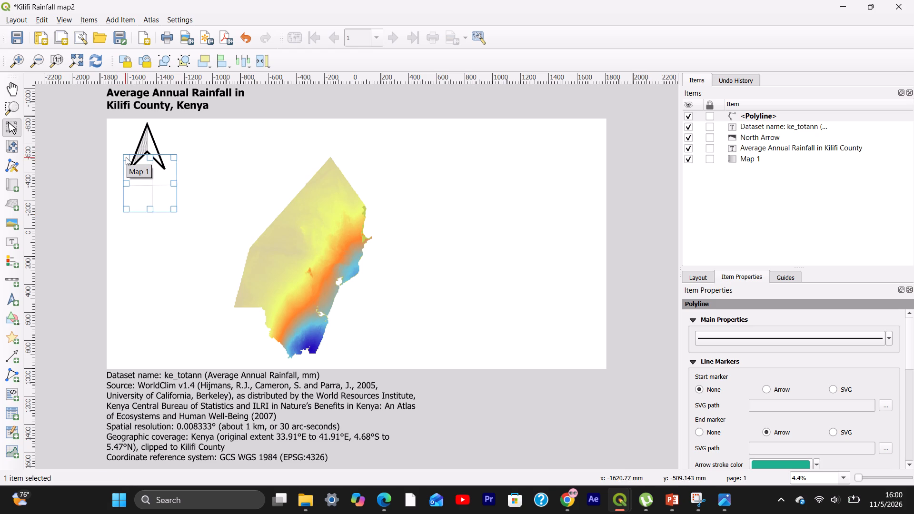
pyautogui.press('Up')
pyautogui.press('Up')
pyautogui.press('Up')
pyautogui.press('Up')
pyautogui.press('Up')
pyautogui.press('Up')
pyautogui.press('Up')
pyautogui.press('Up')
pyautogui.press('Up')
pyautogui.press('Up')
pyautogui.press('Up')
pyautogui.press('Up')
pyautogui.press('Up')
pyautogui.press('Up')
pyautogui.press('Up')
pyautogui.press('Up')
pyautogui.press('Up')
pyautogui.press('Up')
pyautogui.press('Up')
pyautogui.press('Up')
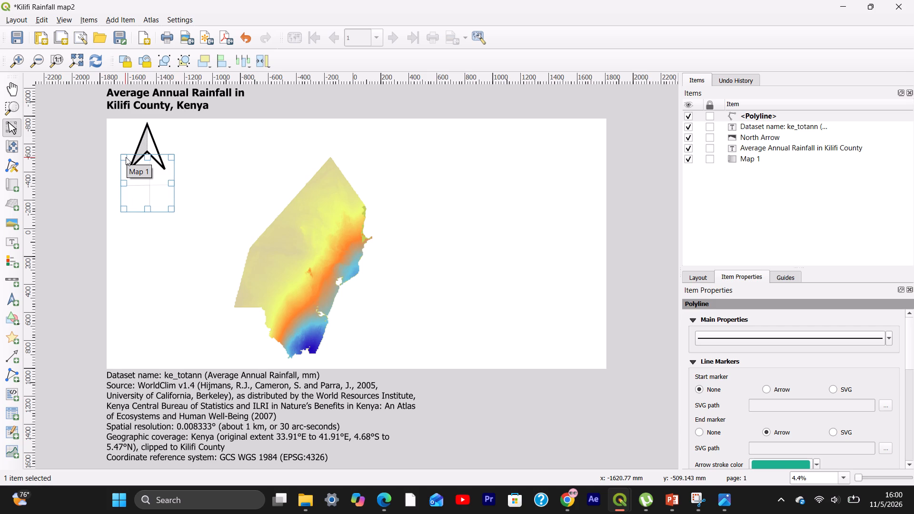
pyautogui.press('Left')
pyautogui.press('Left')
pyautogui.press('Left')
pyautogui.press('Left')
pyautogui.press('Left')
pyautogui.press('Left')
pyautogui.press('Left')
pyautogui.press('Left')
pyautogui.press('Left')
pyautogui.press('Left')
pyautogui.press('Left')
pyautogui.press('Left')
pyautogui.press('Left')
pyautogui.press('Left')
pyautogui.press('Left')
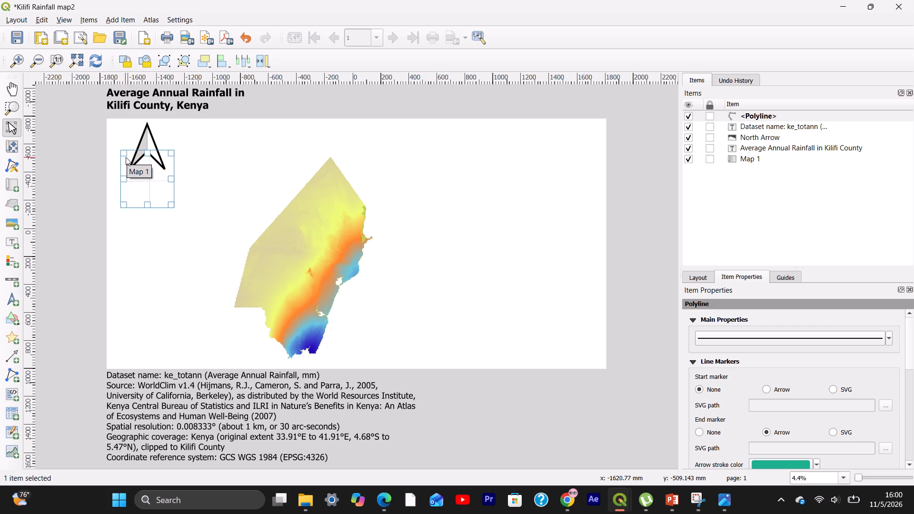
pyautogui.press('Left')
pyautogui.press('Left')
pyautogui.press('Left')
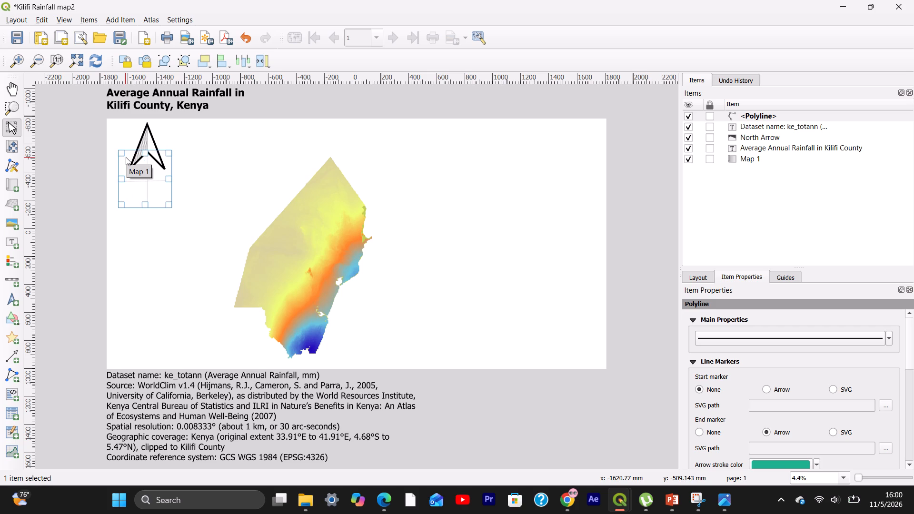
pyautogui.click(89, 174)
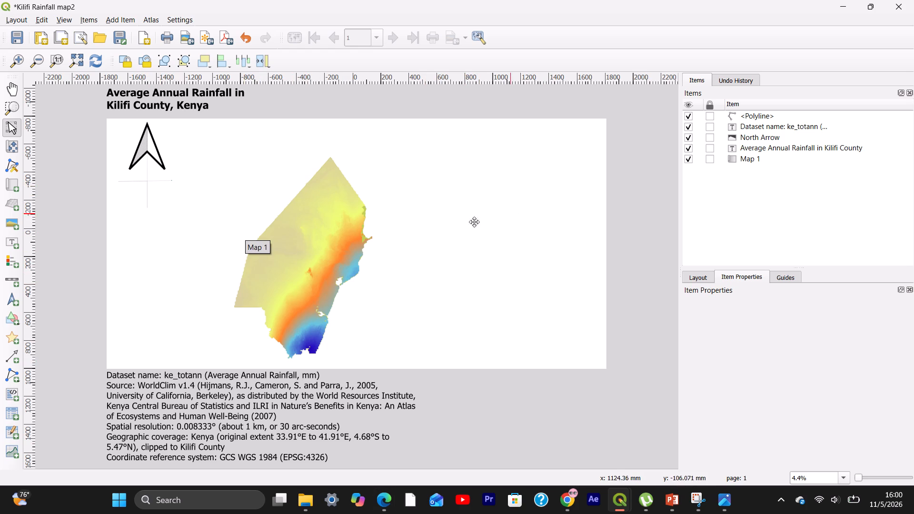
# Save the project with the updated Kilifi Rainfall map2 layout.
pyautogui.hotkey('ctrl', 's')
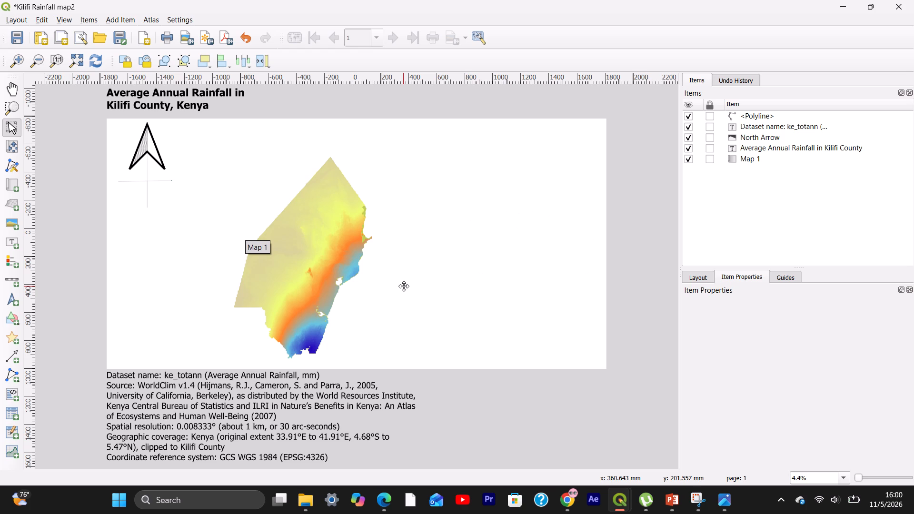
# Save the layout as a template named qgis-assignment2 on the Desktop.
pyautogui.click(114, 32)
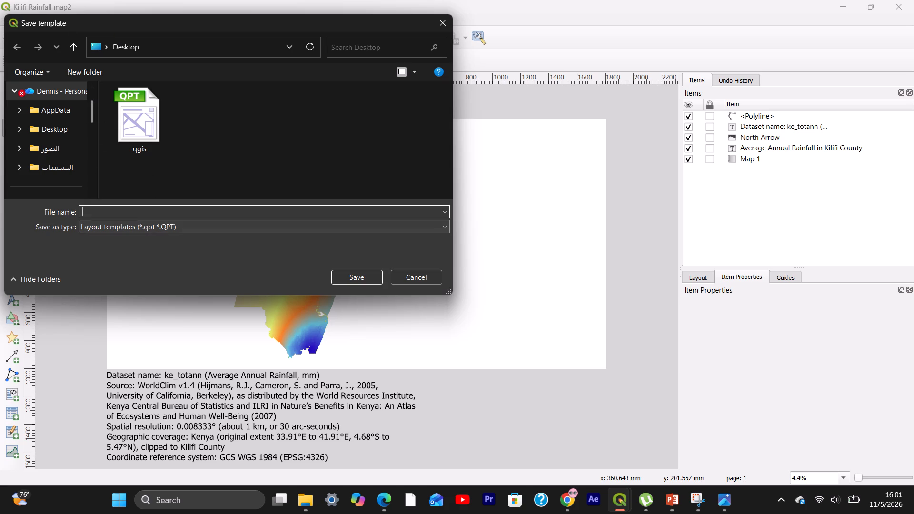
pyautogui.write('qgis')
pyautogui.write('-assignment2')
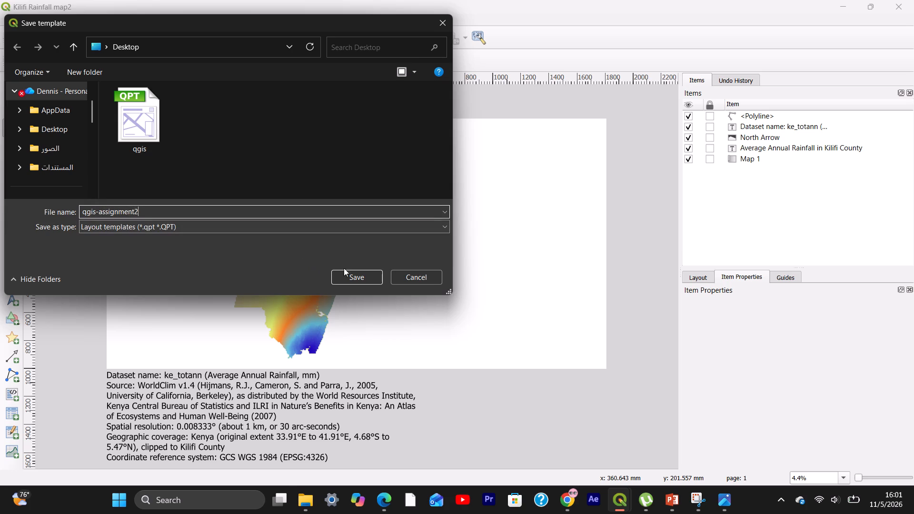
pyautogui.click(348, 269)
pyautogui.click(348, 274)
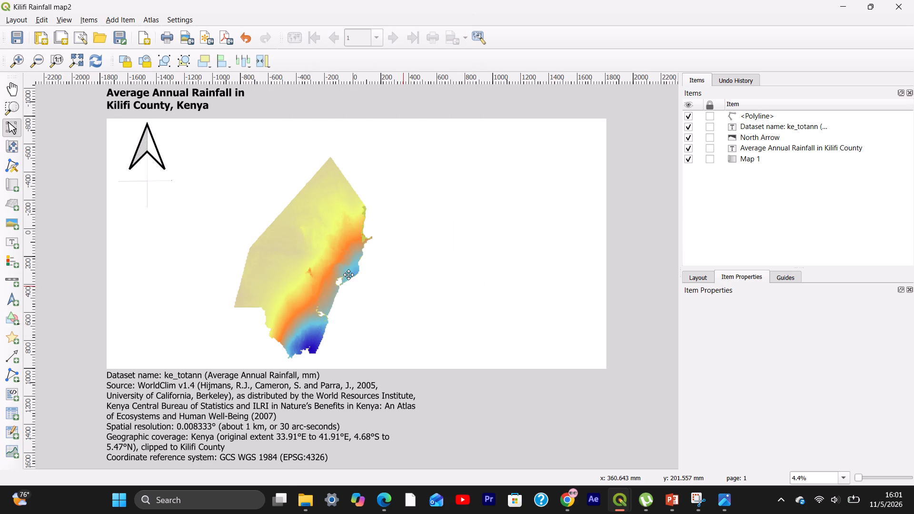
# In File Explorer, copy the Adobe Photoshop CC 2021 64bit folder from the D: drive to USB Drive (E:) and show the copy progress.
pyautogui.click(303, 493)
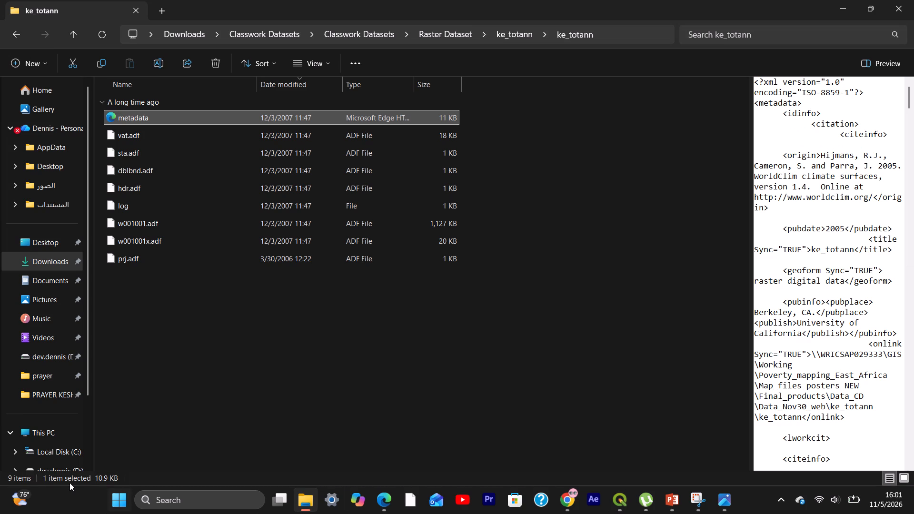
pyautogui.scroll(-2, 49, 437)
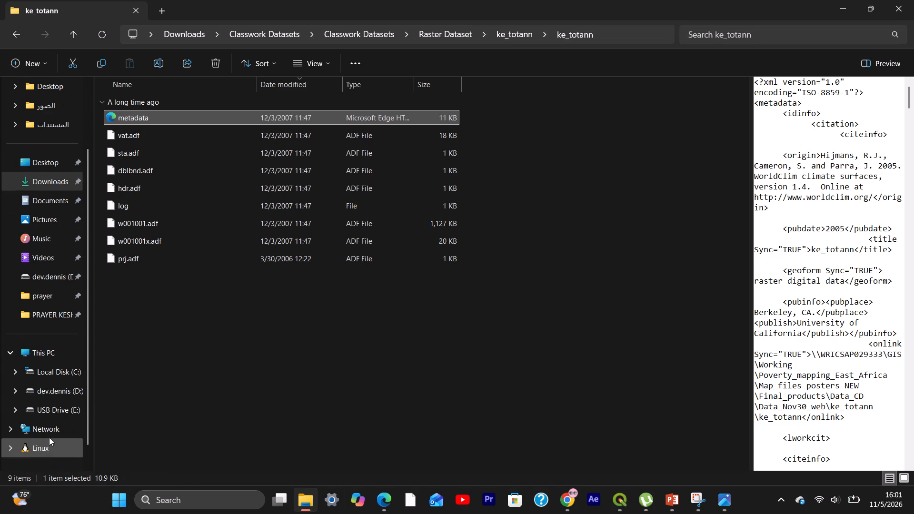
pyautogui.click(50, 386)
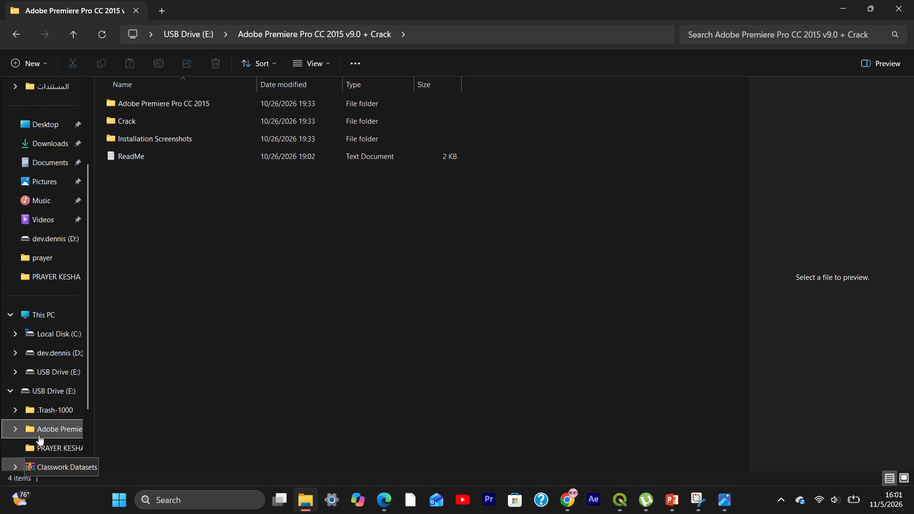
pyautogui.click(47, 356)
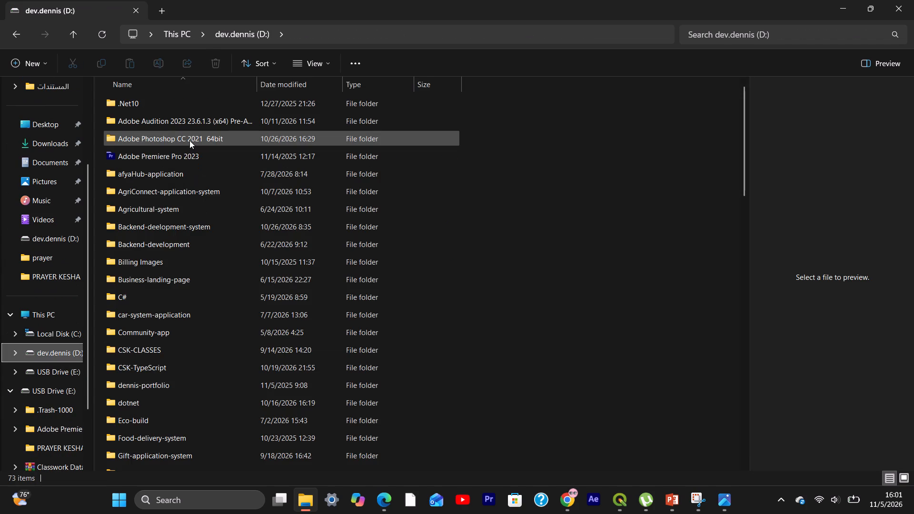
pyautogui.click(189, 140)
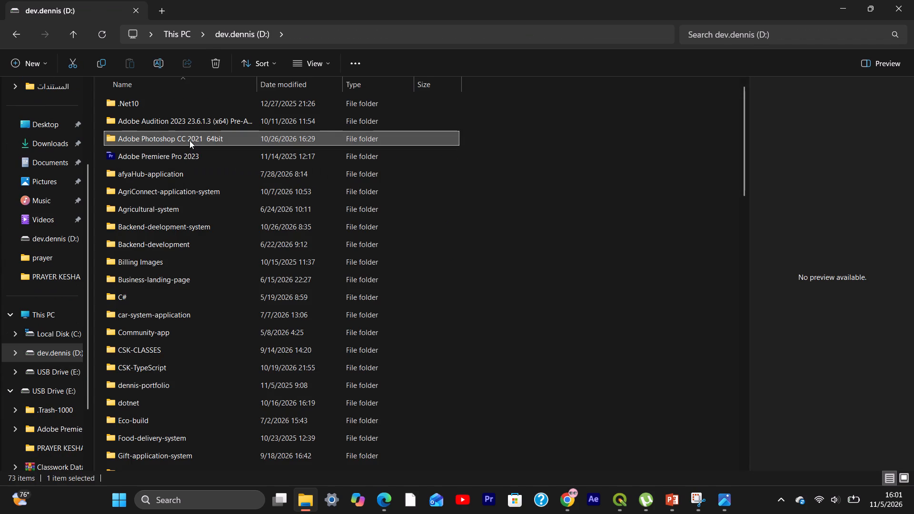
pyautogui.hotkey('ctrl', 'c')
pyautogui.click(41, 367)
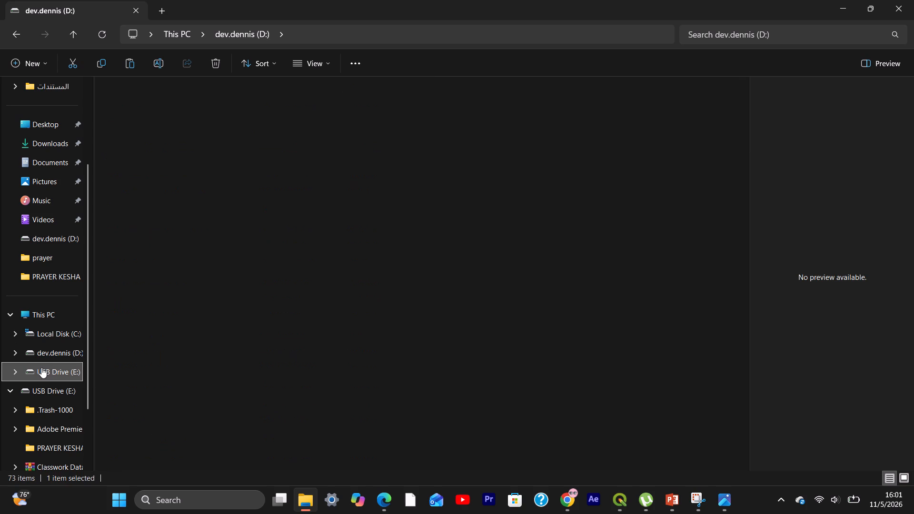
pyautogui.hotkey('ctrl', 'v')
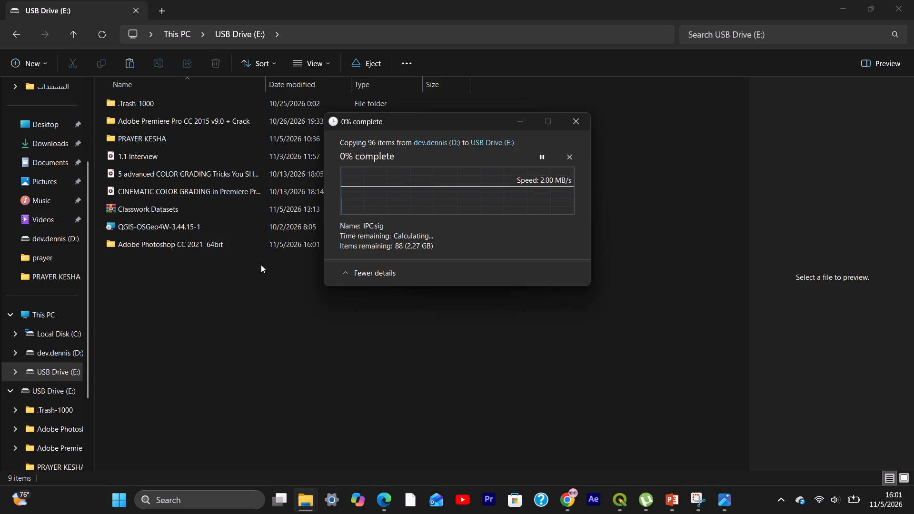
pyautogui.click(261, 265)
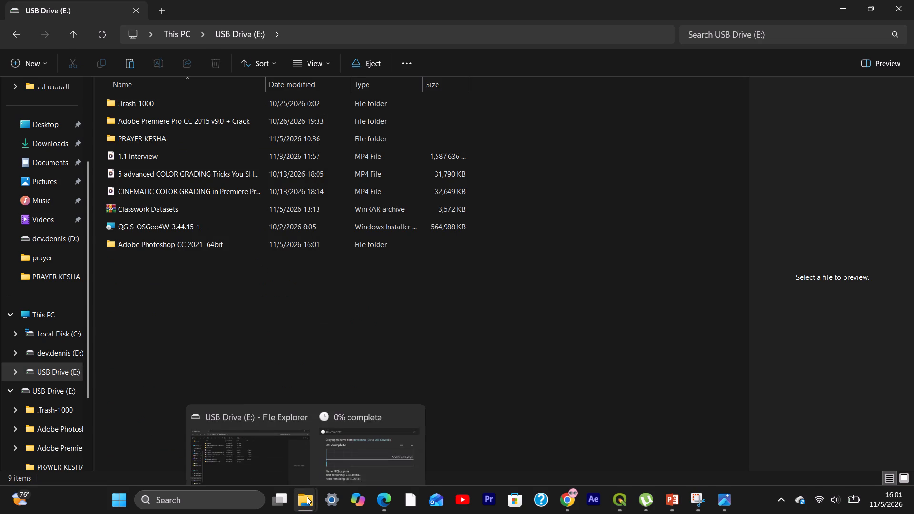
pyautogui.click(356, 457)
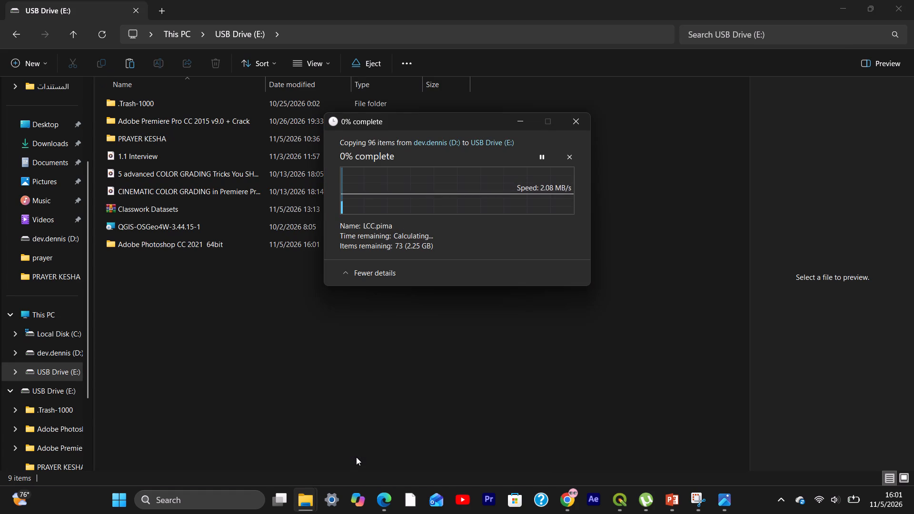